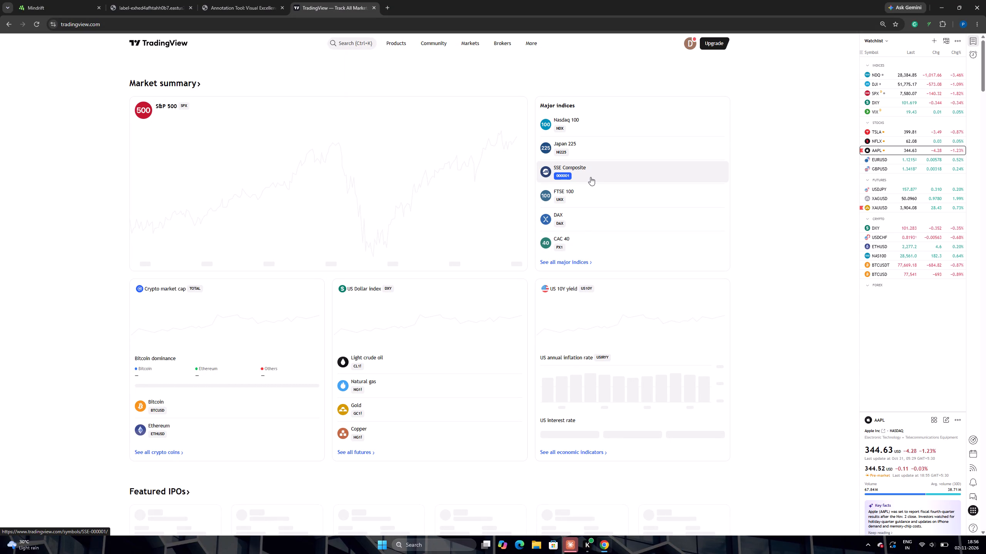
Open the full chart for the XAUUSD gold spot symbol from the watchlist.
{"action": "left_click", "coordinate": [892, 206]}
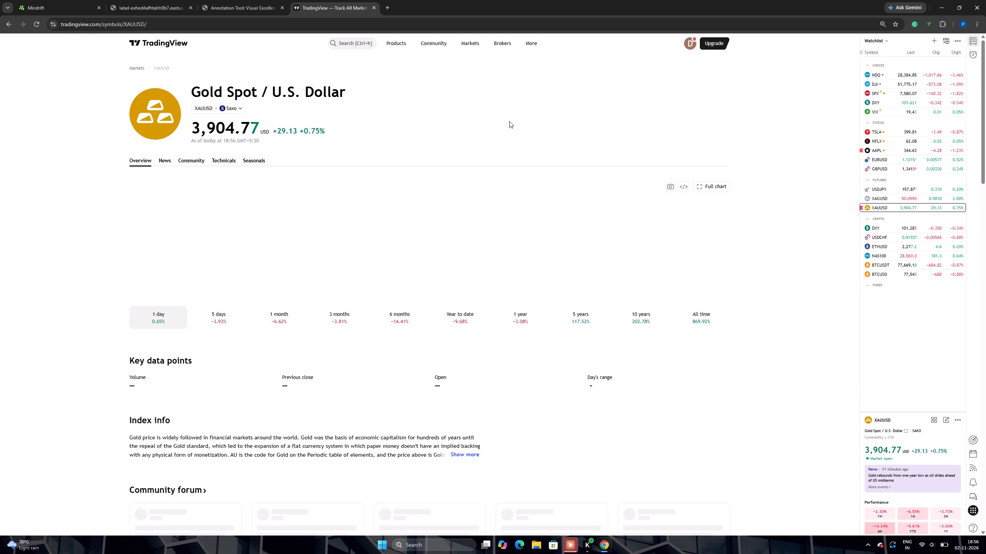
{"action": "left_click", "coordinate": [703, 188]}
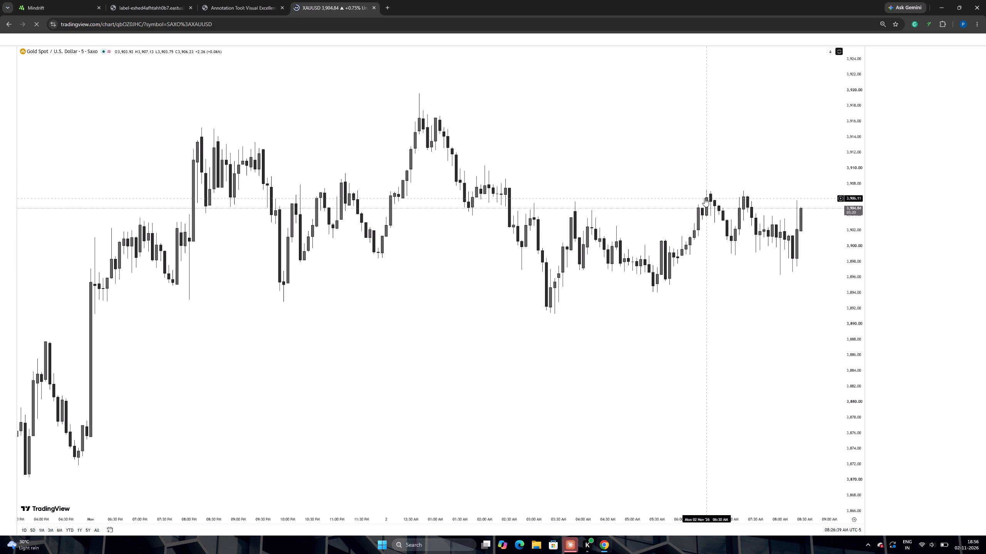
Examine the recent XAUUSD price action on the 5-minute chart, including the Asia and London session highs and lows.
{"action": "left_click_drag", "start_coordinate": [782, 270], "coordinate": [749, 289]}
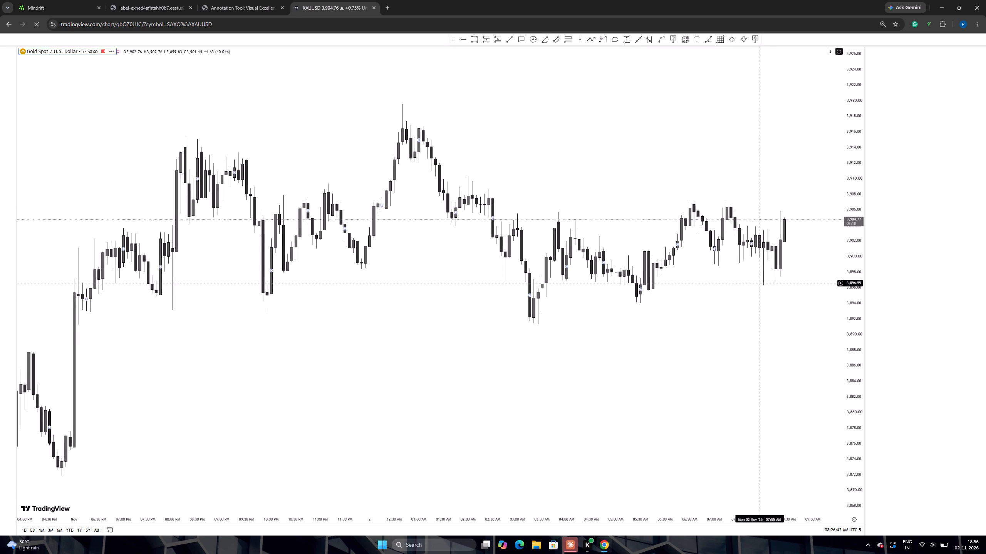
{"action": "left_click_drag", "start_coordinate": [749, 289], "coordinate": [624, 317]}
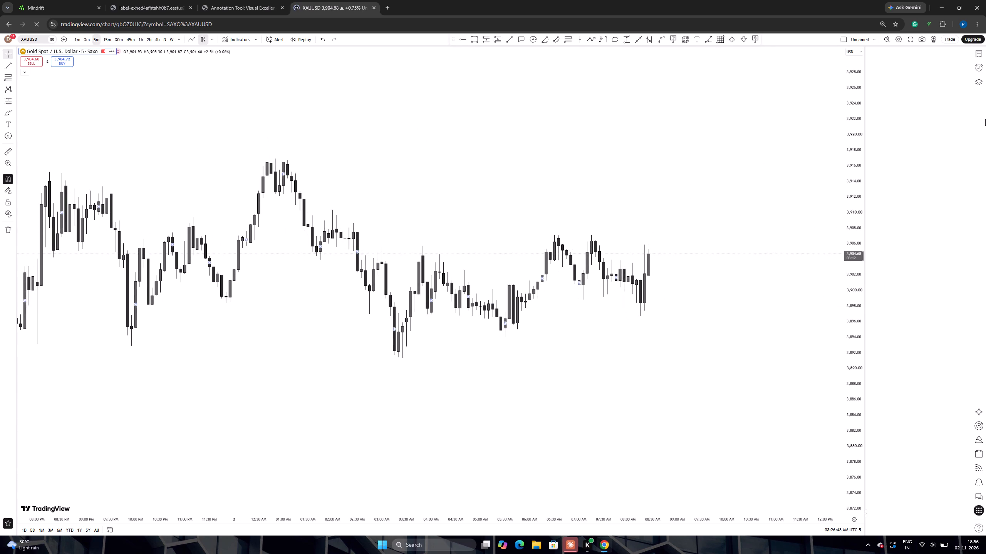
{"action": "scroll", "coordinate": [719, 118], "scroll_direction": "down", "scroll_amount": 12}
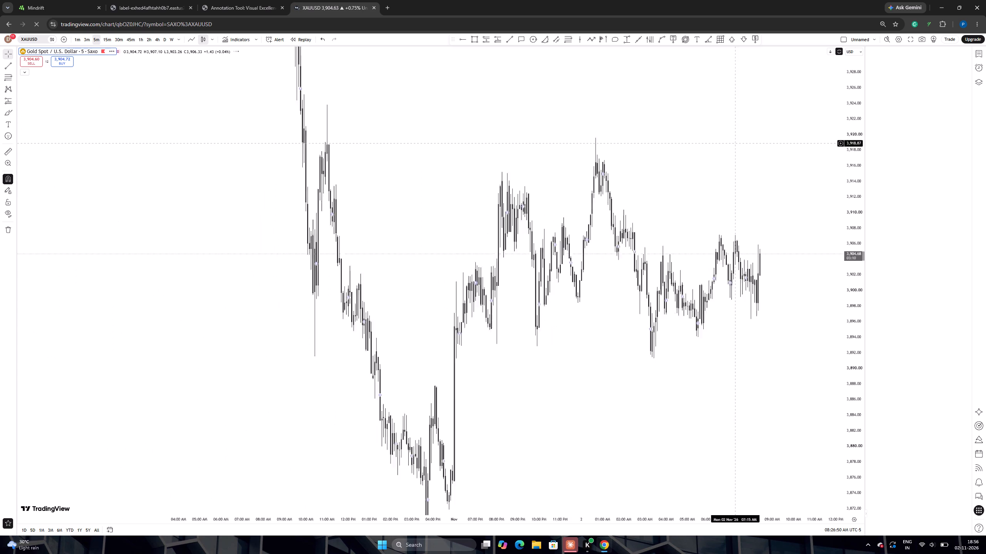
{"action": "left_click_drag", "start_coordinate": [788, 151], "coordinate": [651, 176]}
{"action": "left_click_drag", "start_coordinate": [852, 125], "coordinate": [852, 161]}
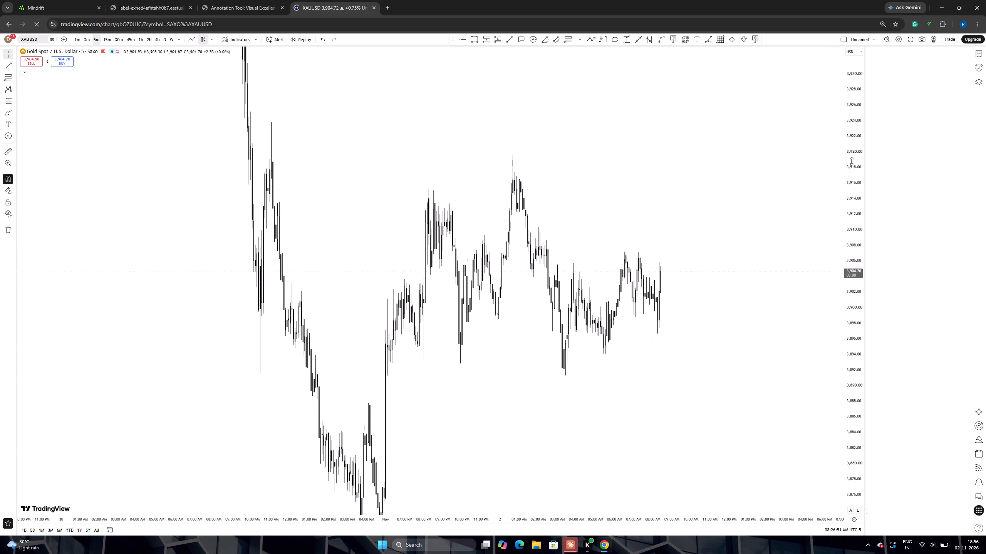
{"action": "left_click_drag", "start_coordinate": [852, 161], "coordinate": [838, 278]}
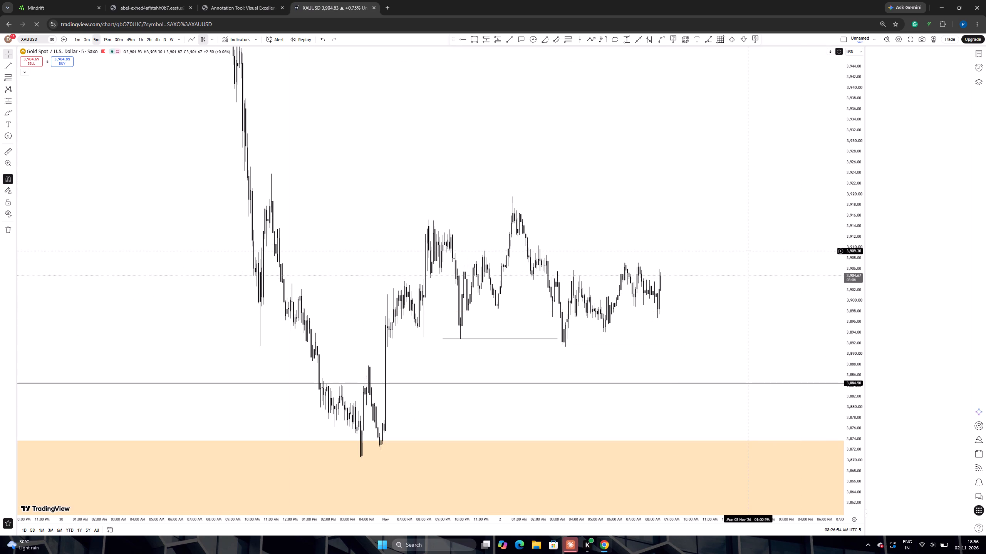
{"action": "scroll", "coordinate": [748, 251], "scroll_direction": "up", "scroll_amount": 2}
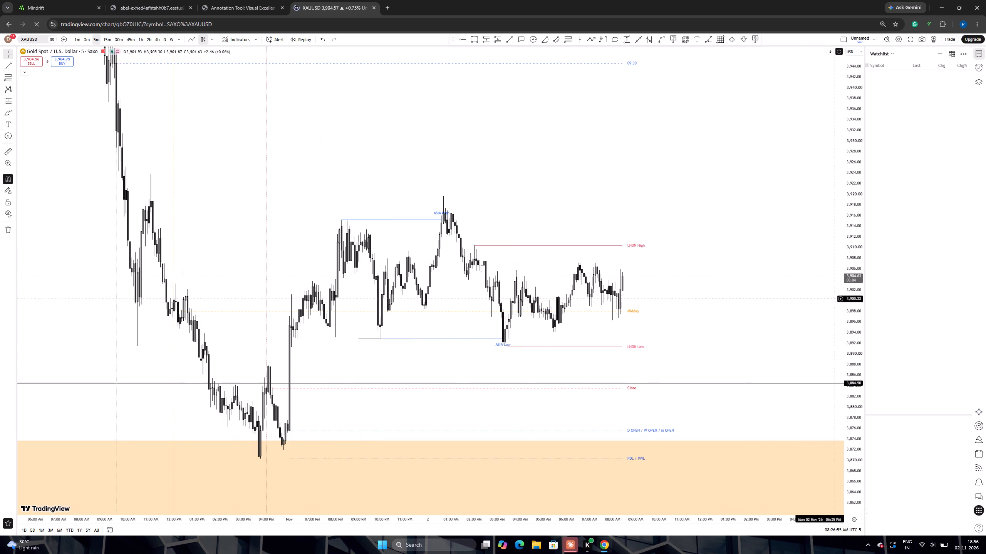
{"action": "left_click_drag", "start_coordinate": [858, 314], "coordinate": [835, 150]}
{"action": "scroll", "coordinate": [790, 192], "scroll_direction": "up", "scroll_amount": 3}
{"action": "scroll", "coordinate": [758, 229], "scroll_direction": "up", "scroll_amount": 3}
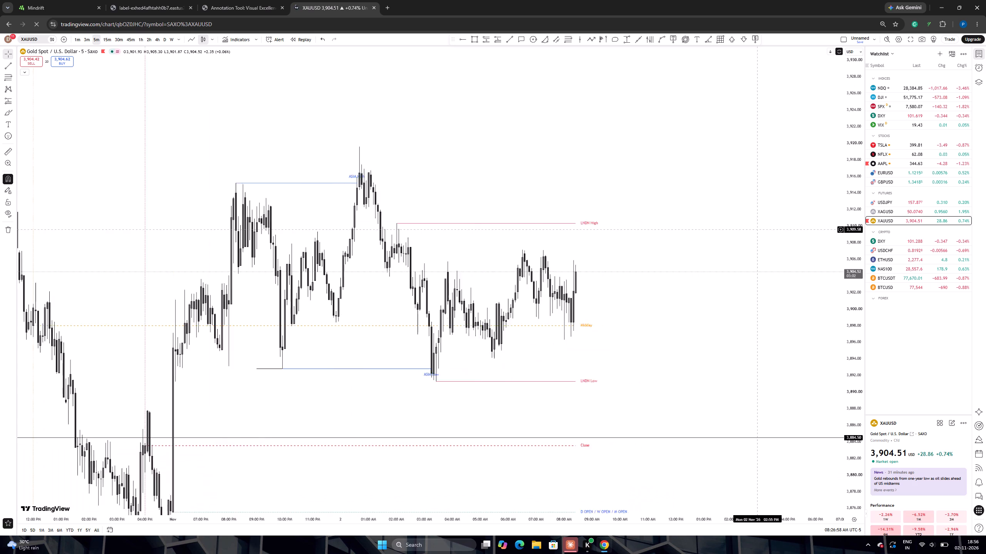
Bring the XAUUSD chart down through the 3-minute timeframe to the 1-minute timeframe and inspect the latest candles.
{"action": "left_click", "coordinate": [84, 40]}
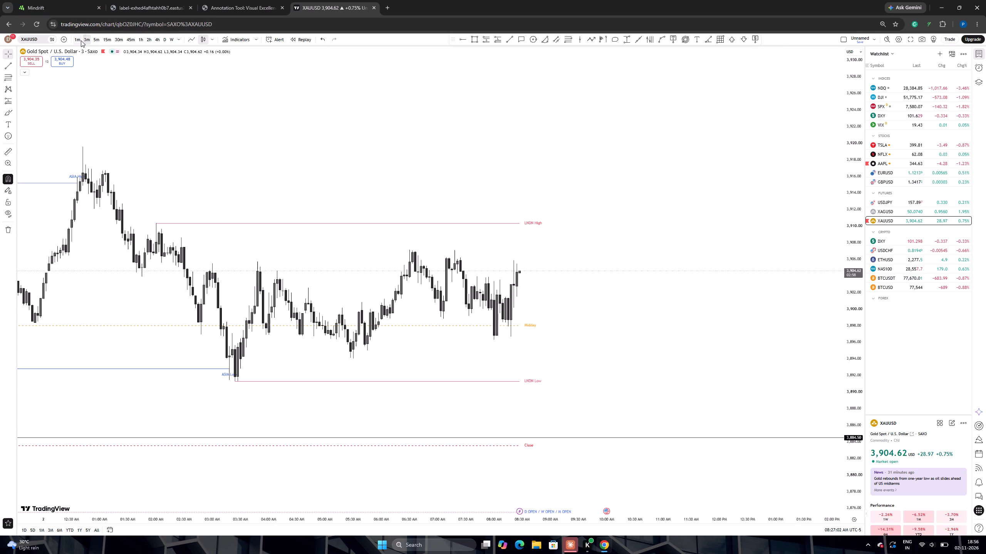
{"action": "left_click", "coordinate": [81, 40]}
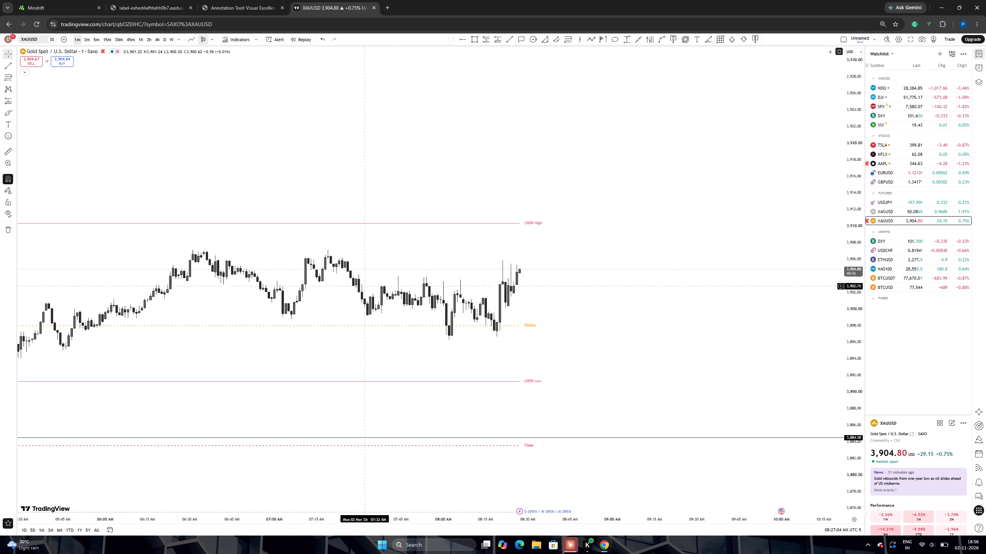
{"action": "scroll", "coordinate": [496, 293], "scroll_direction": "down", "scroll_amount": 3}
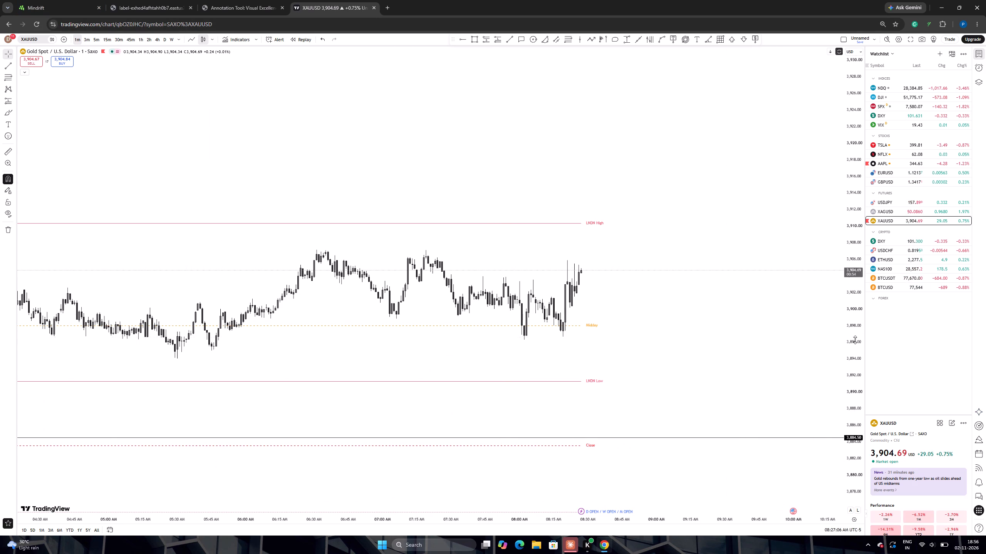
{"action": "left_click_drag", "start_coordinate": [855, 340], "coordinate": [818, 181]}
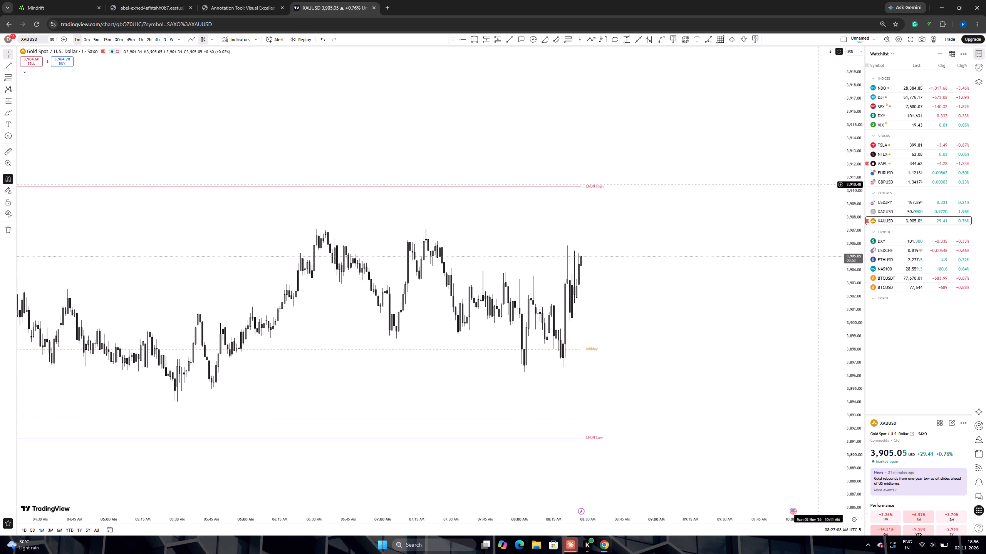
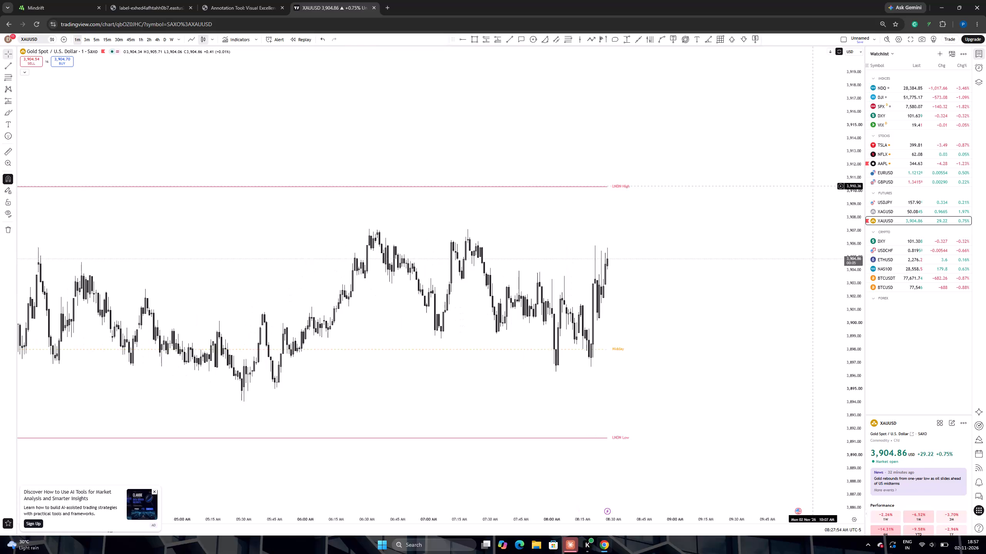
Examine XAUUSD price action on the 1-minute and 5-minute charts in relation to the London session high.
{"action": "scroll", "coordinate": [757, 200], "scroll_direction": "down", "scroll_amount": 4}
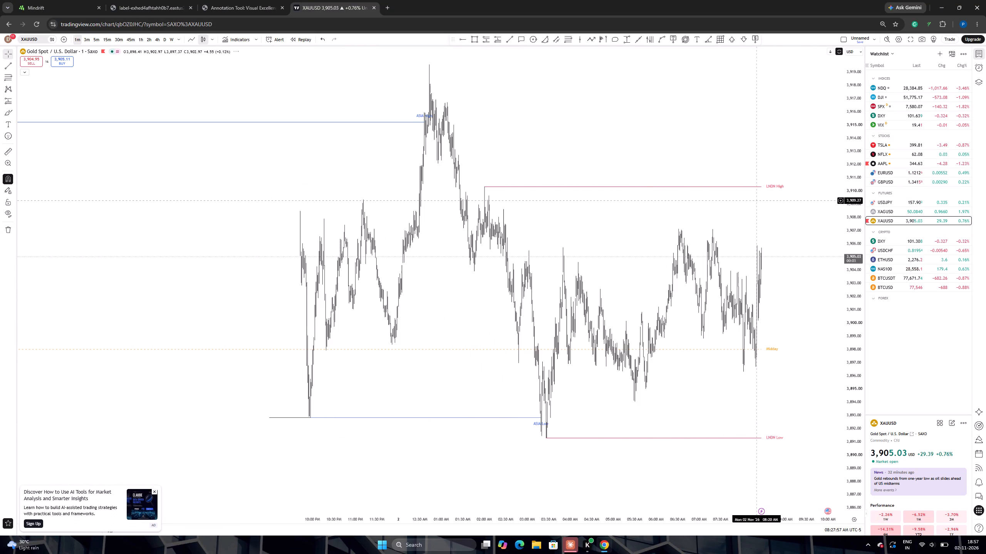
{"action": "scroll", "coordinate": [757, 200], "scroll_direction": "up", "scroll_amount": 4}
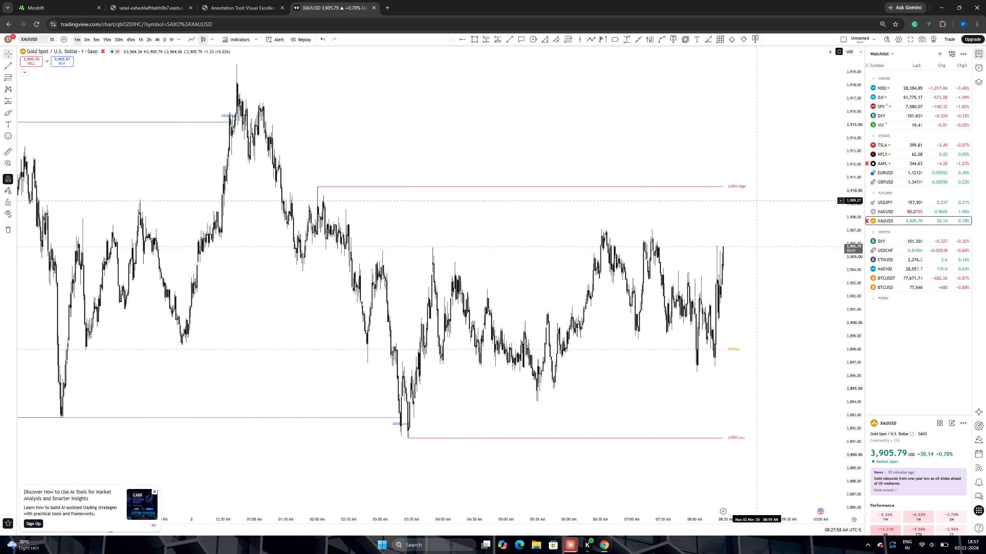
{"action": "left_click", "coordinate": [95, 40]}
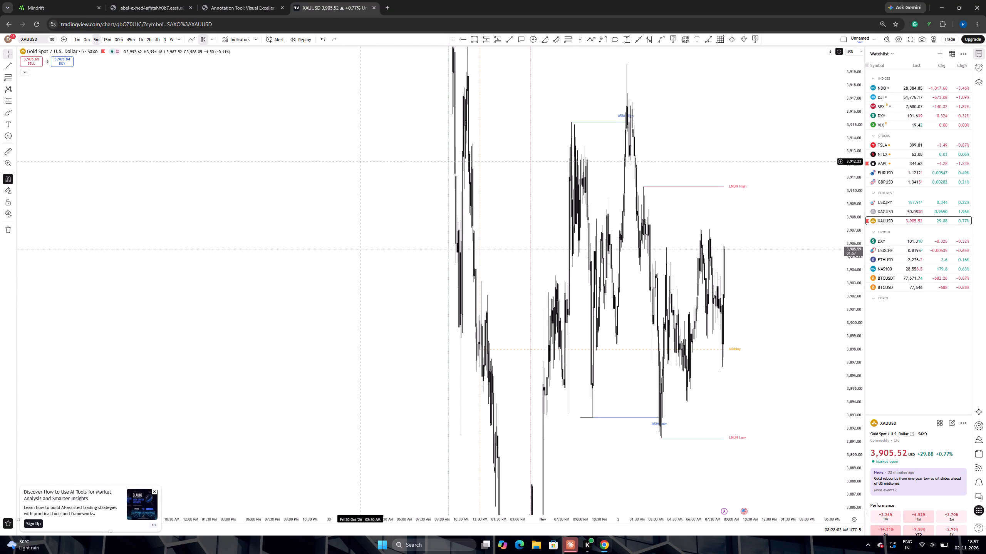
{"action": "scroll", "coordinate": [619, 196], "scroll_direction": "up", "scroll_amount": 13}
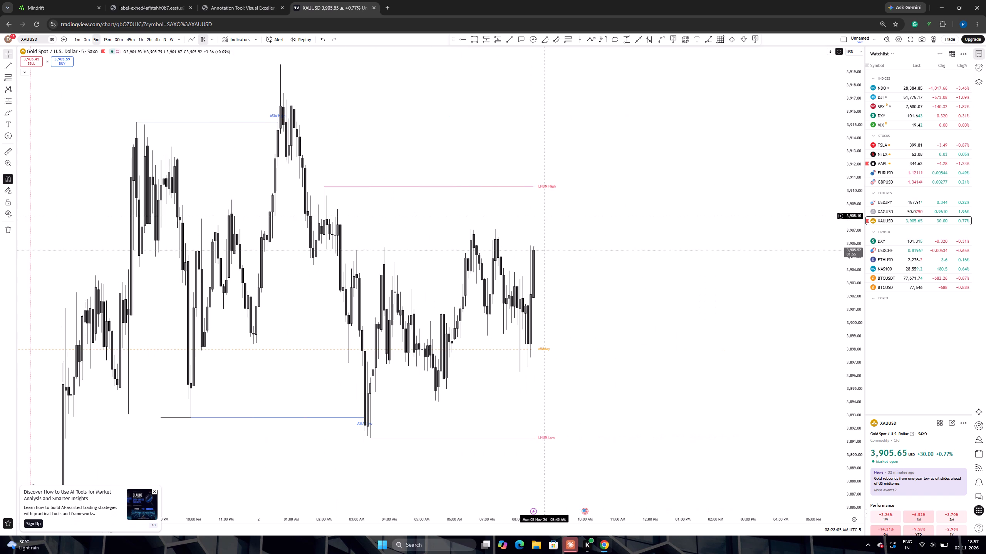
{"action": "left_click_drag", "start_coordinate": [550, 221], "coordinate": [647, 222]}
{"action": "scroll", "coordinate": [651, 250], "scroll_direction": "up", "scroll_amount": 1}
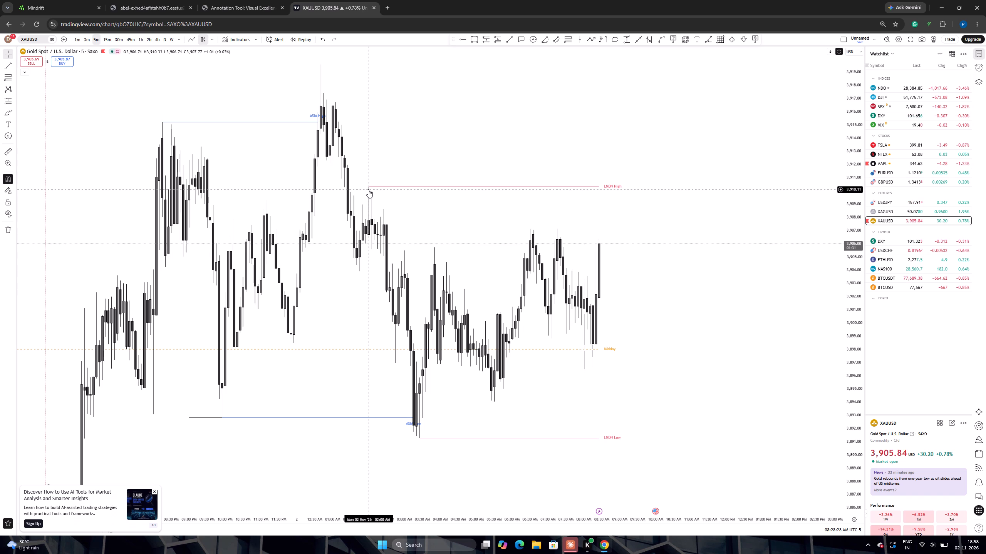
{"action": "left_click_drag", "start_coordinate": [370, 186], "coordinate": [369, 190]}
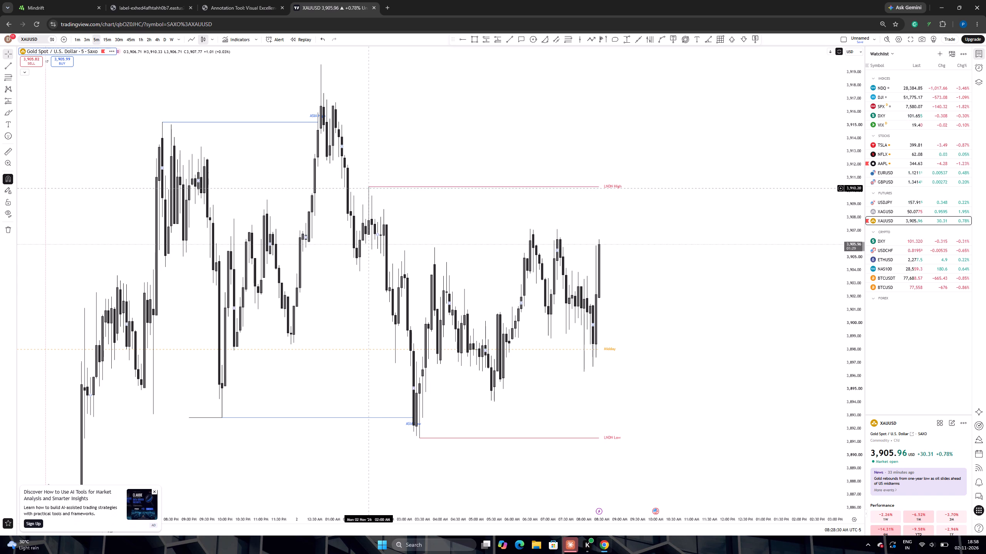
{"action": "left_click_drag", "start_coordinate": [369, 190], "coordinate": [369, 204]}
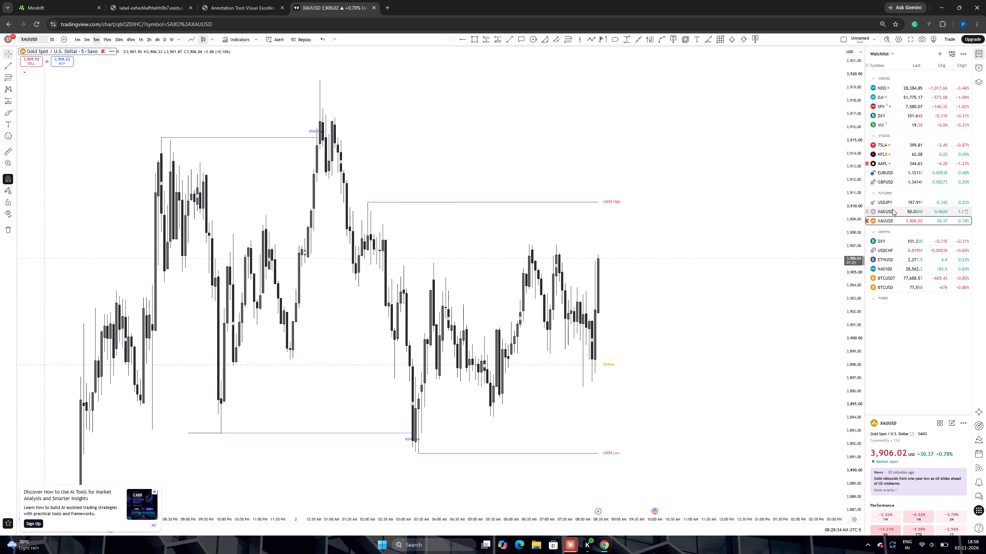
On the 1-hour chart, draw a horizontal trend line at about 3,913.44, starting from the close of the 12:00 AM candle on 2 November.
{"action": "left_click", "coordinate": [139, 38]}
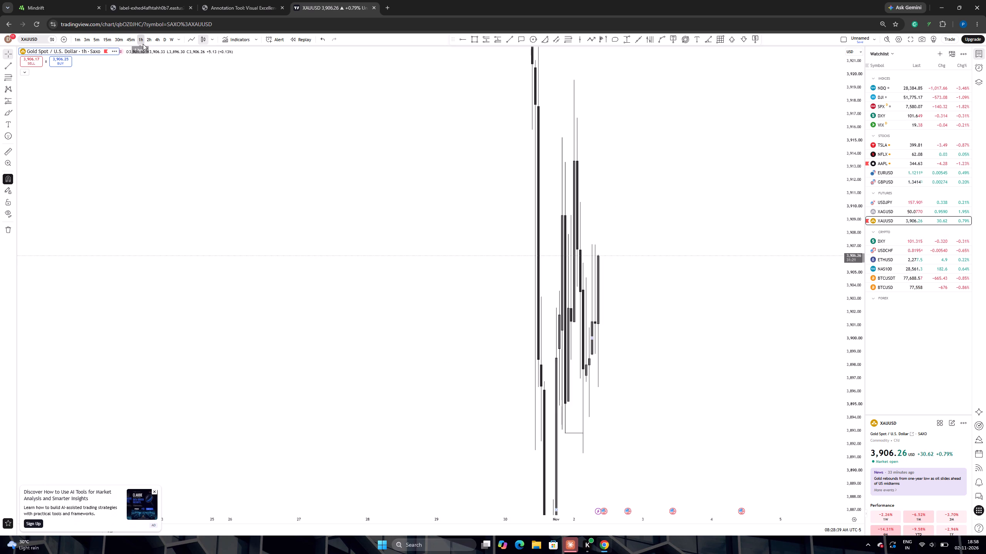
{"action": "scroll", "coordinate": [616, 323], "scroll_direction": "up", "scroll_amount": 8}
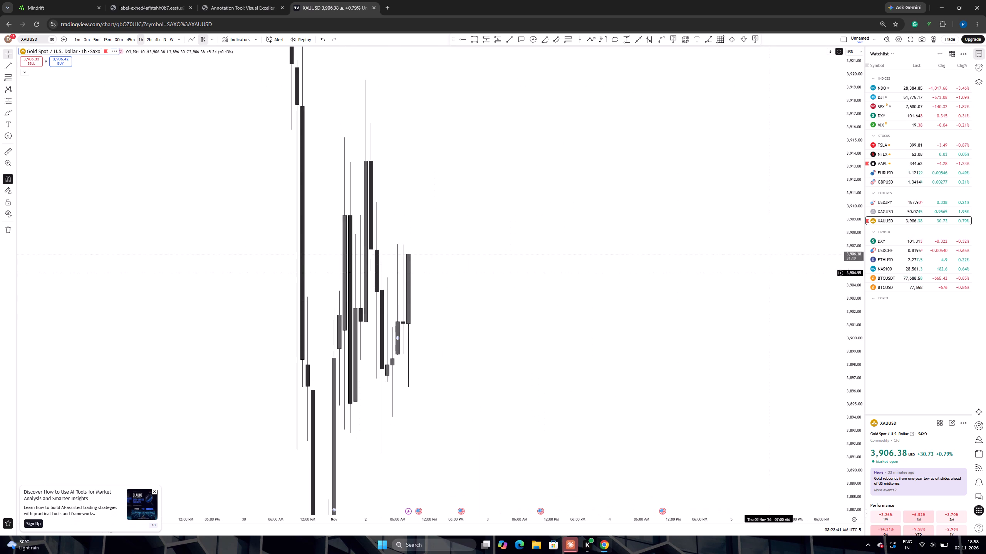
{"action": "left_click_drag", "start_coordinate": [853, 257], "coordinate": [843, 302]}
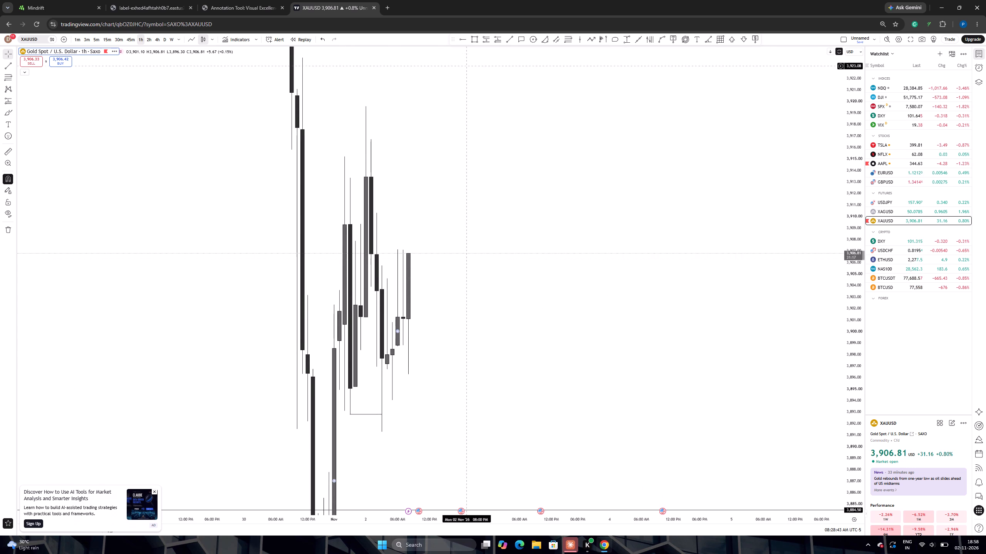
{"action": "left_click", "coordinate": [509, 40]}
{"action": "left_click", "coordinate": [367, 178]}
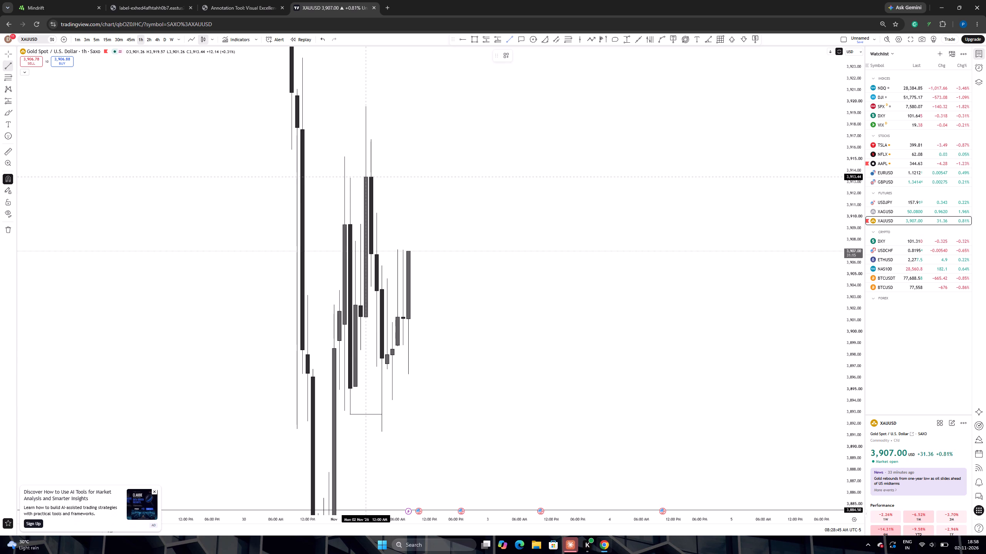
{"action": "left_click", "coordinate": [416, 179], "text": "shift"}
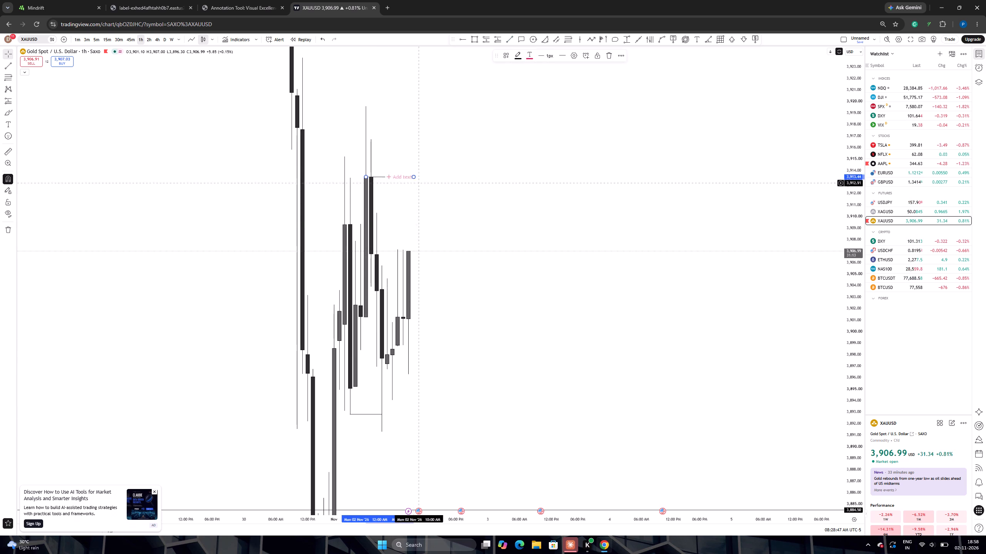
{"action": "left_click", "coordinate": [453, 221]}
{"action": "left_click", "coordinate": [468, 232]}
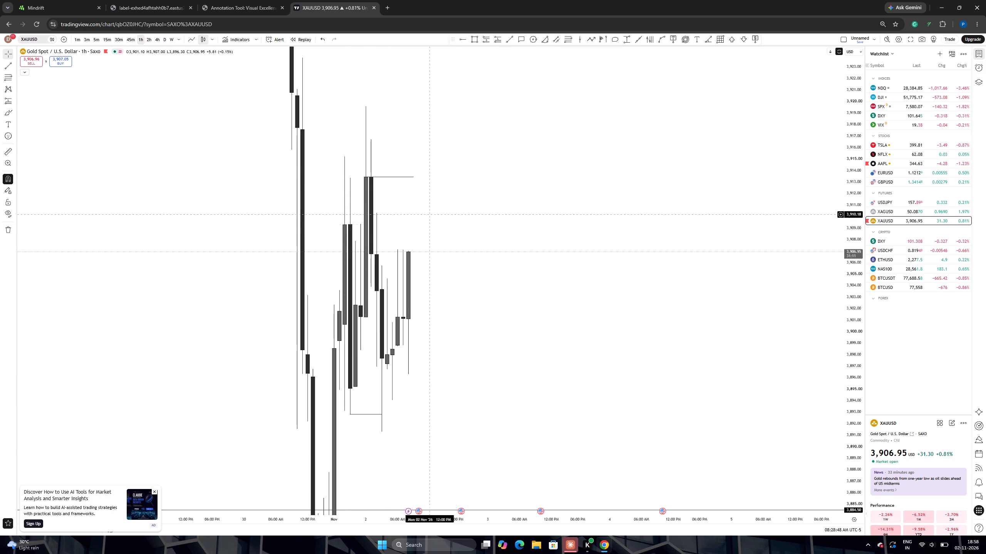
Examine the day's price action on the 1-minute chart against the newly drawn line and the London session levels.
{"action": "left_click", "coordinate": [88, 39]}
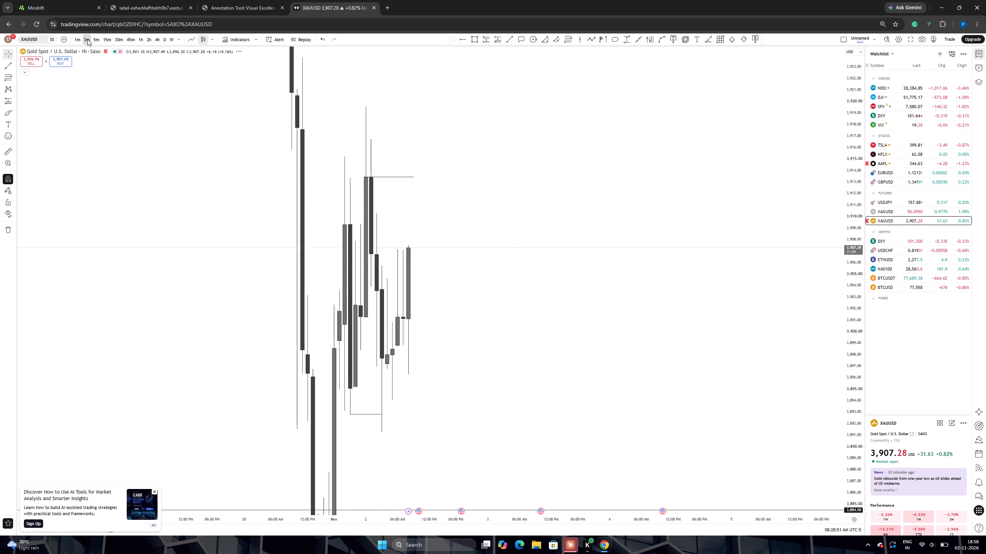
{"action": "left_click", "coordinate": [79, 40]}
{"action": "scroll", "coordinate": [410, 251], "scroll_direction": "down", "scroll_amount": 5}
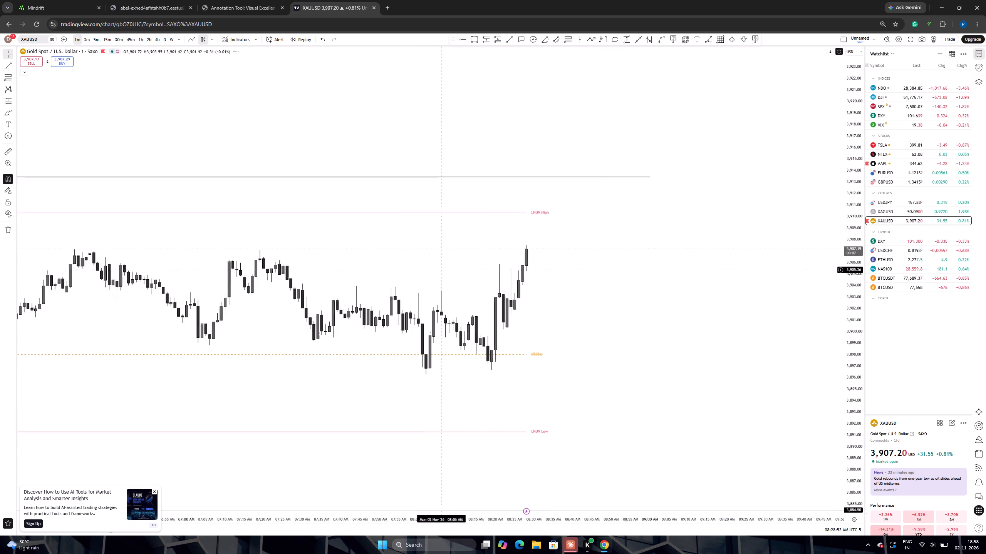
{"action": "scroll", "coordinate": [447, 271], "scroll_direction": "down", "scroll_amount": 8}
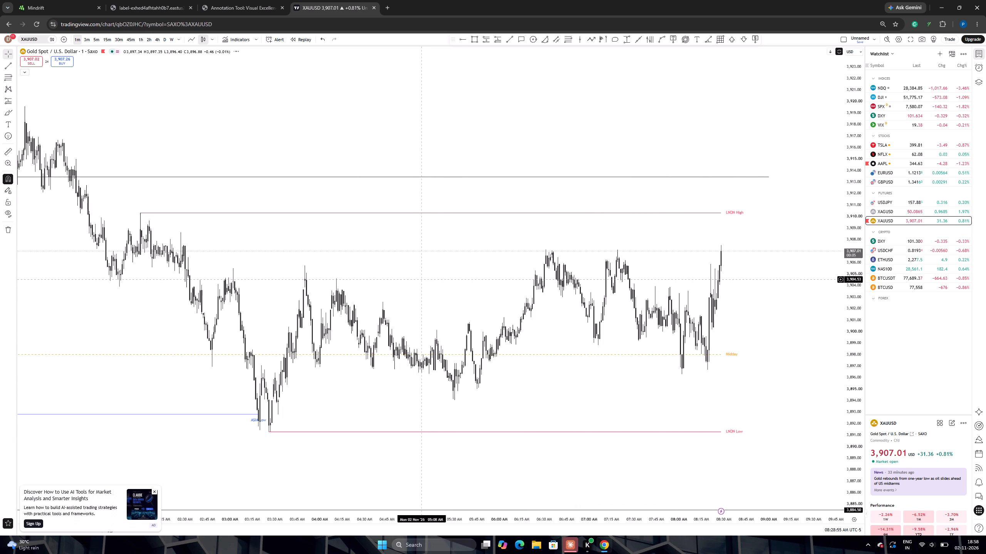
{"action": "left_click_drag", "start_coordinate": [420, 279], "coordinate": [411, 276]}
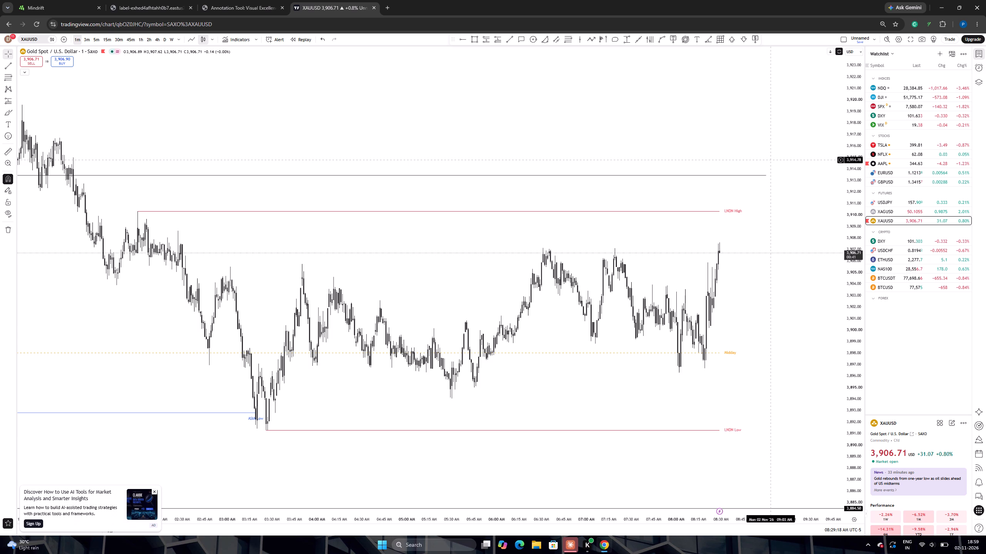
{"action": "scroll", "coordinate": [713, 272], "scroll_direction": "down", "scroll_amount": 5}
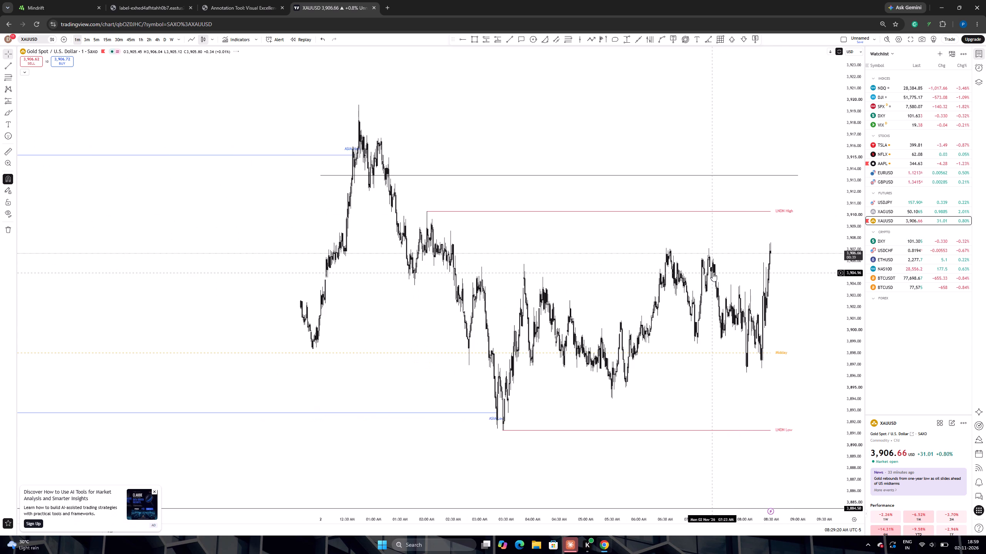
{"action": "scroll", "coordinate": [711, 274], "scroll_direction": "up", "scroll_amount": 5}
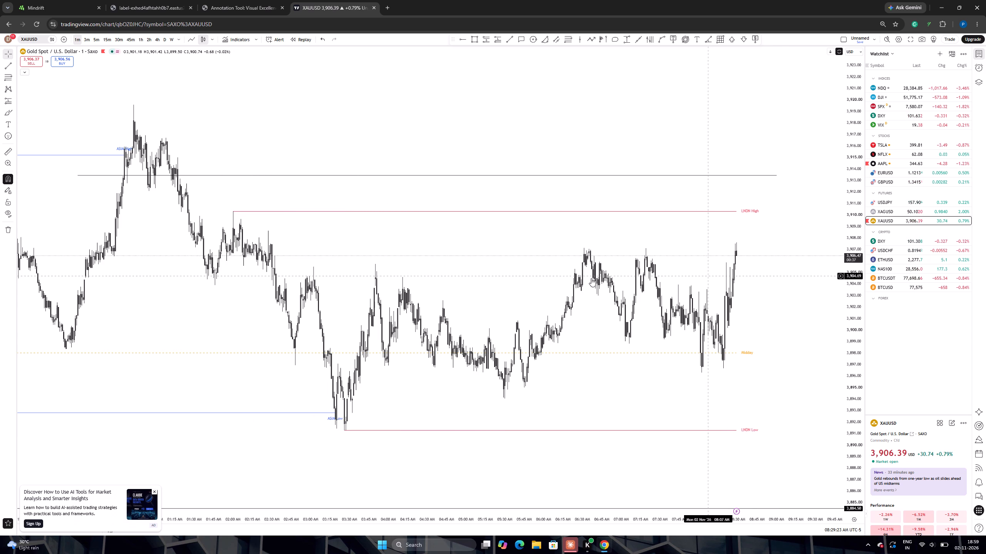
Compare price with the drawn line and the Asia and London levels on the 30-minute, 15-minute and 5-minute charts.
{"action": "left_click", "coordinate": [121, 42]}
{"action": "scroll", "coordinate": [403, 190], "scroll_direction": "up", "scroll_amount": 8}
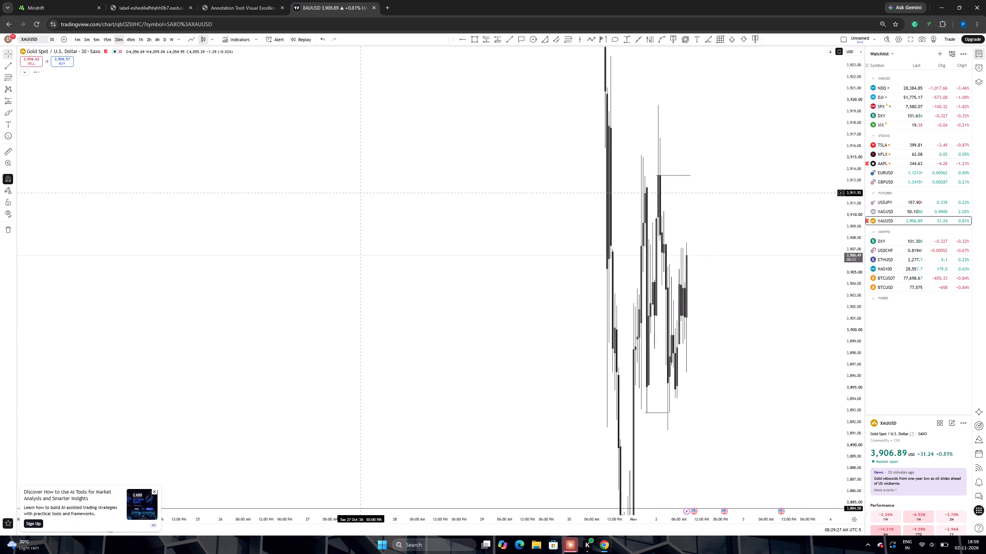
{"action": "scroll", "coordinate": [351, 194], "scroll_direction": "up", "scroll_amount": 17}
{"action": "left_click_drag", "start_coordinate": [350, 197], "coordinate": [493, 192]}
{"action": "left_click", "coordinate": [108, 38]}
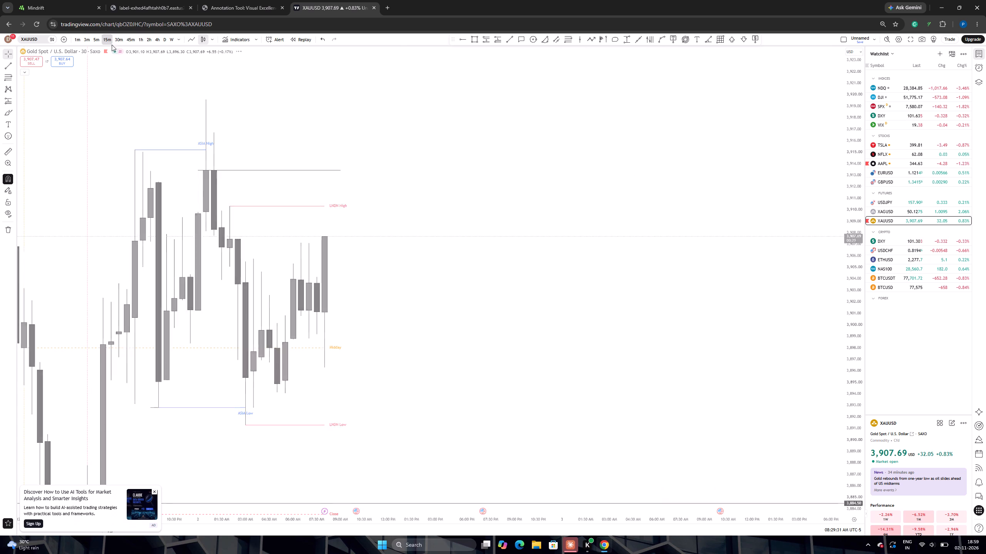
{"action": "scroll", "coordinate": [161, 94], "scroll_direction": "down", "scroll_amount": 3}
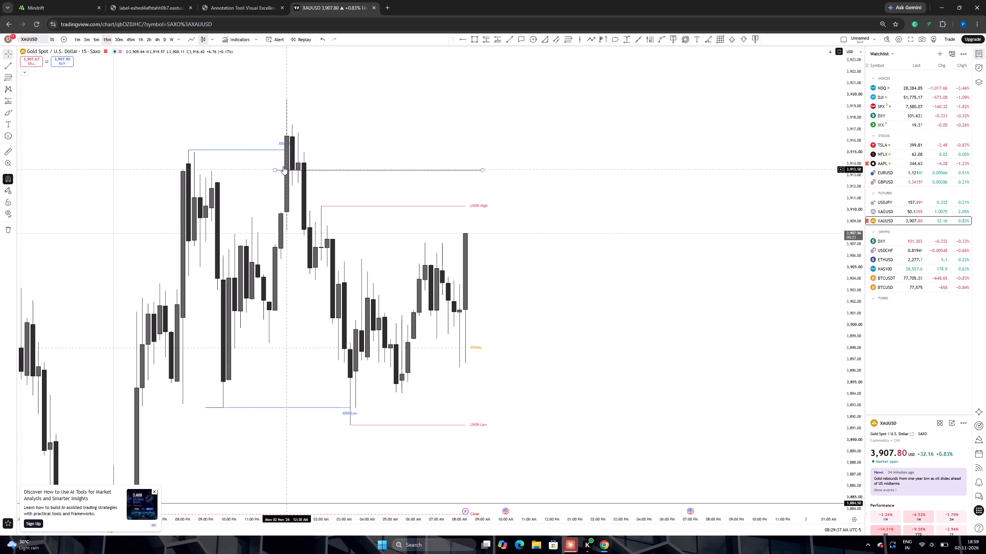
{"action": "scroll", "coordinate": [282, 165], "scroll_direction": "down", "scroll_amount": 1}
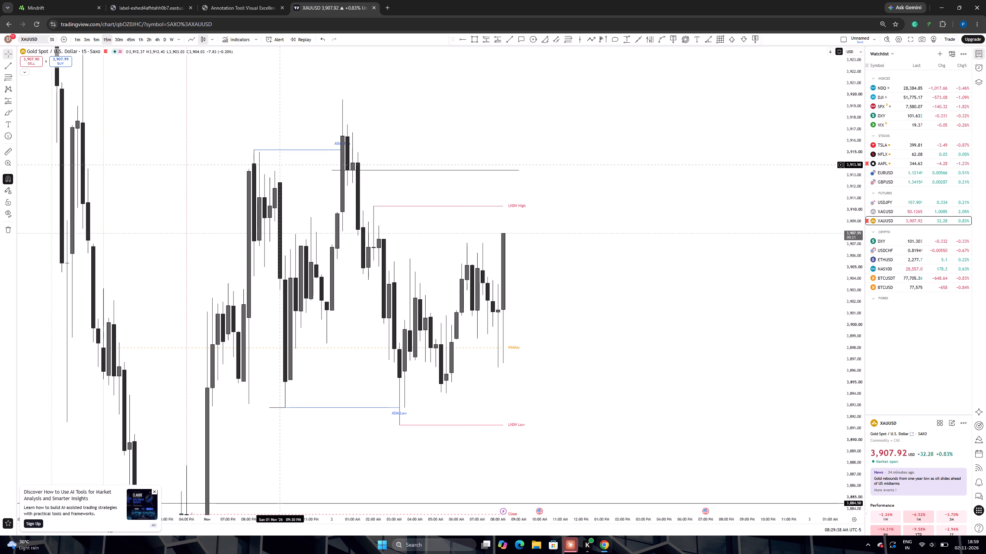
{"action": "left_click", "coordinate": [97, 39]}
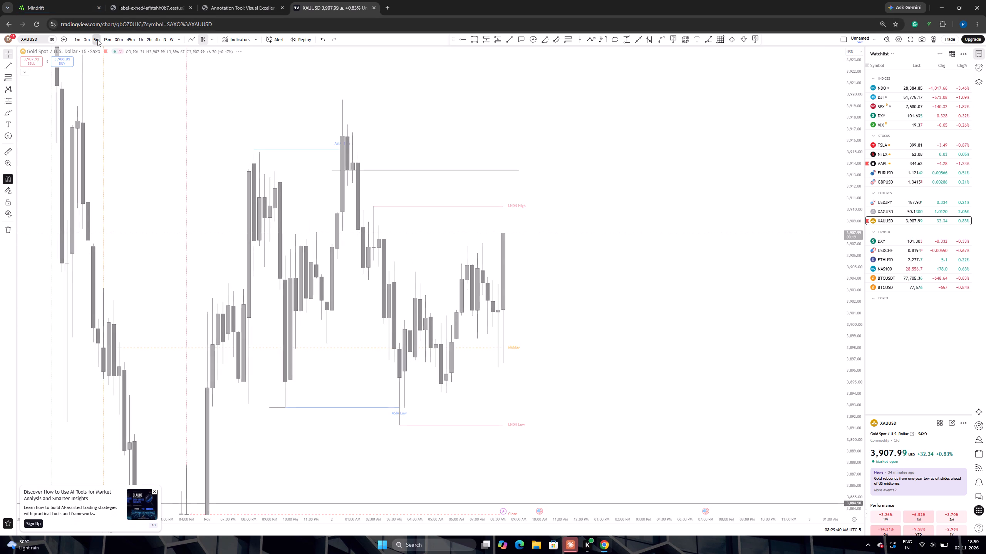
{"action": "scroll", "coordinate": [251, 179], "scroll_direction": "down", "scroll_amount": 6}
{"action": "scroll", "coordinate": [375, 240], "scroll_direction": "down", "scroll_amount": 1}
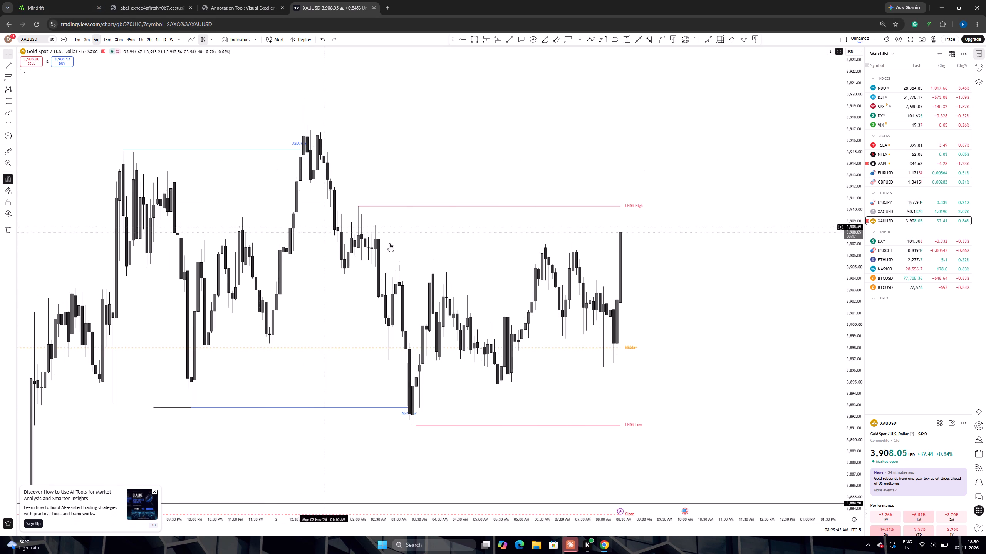
{"action": "scroll", "coordinate": [389, 243], "scroll_direction": "down", "scroll_amount": 1}
{"action": "left_click_drag", "start_coordinate": [558, 290], "coordinate": [562, 302]}
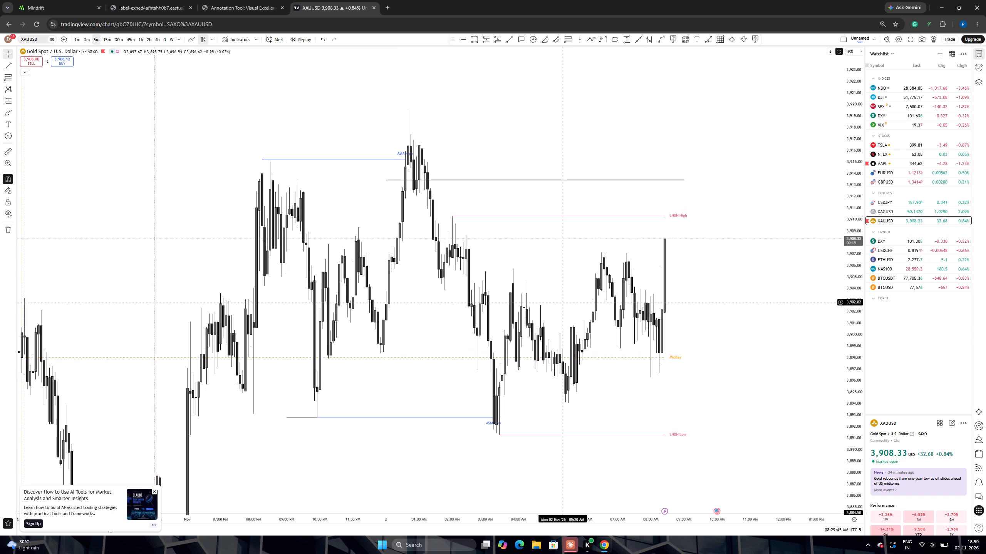
{"action": "left_click_drag", "start_coordinate": [562, 302], "coordinate": [563, 320]}
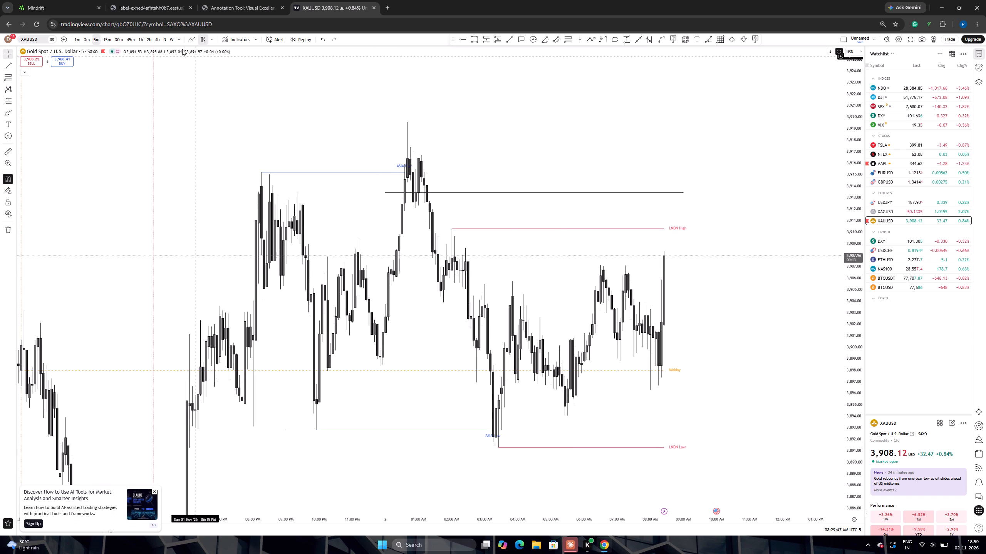
Examine the latest candles and the drawn level on the 4-hour chart with the price scale compressed.
{"action": "left_click", "coordinate": [155, 36]}
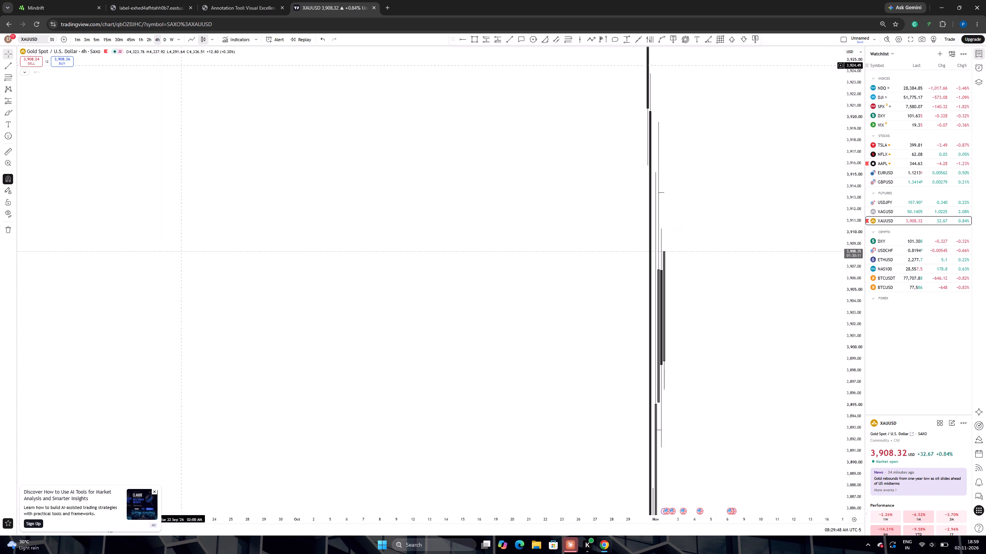
{"action": "scroll", "coordinate": [372, 202], "scroll_direction": "up", "scroll_amount": 6}
{"action": "left_click_drag", "start_coordinate": [857, 147], "coordinate": [857, 205]}
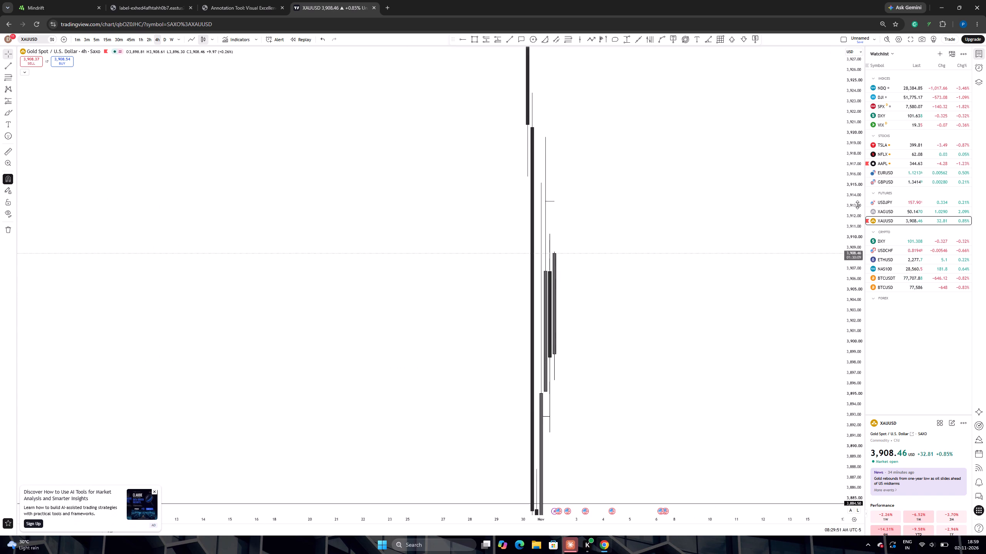
{"action": "left_click_drag", "start_coordinate": [857, 205], "coordinate": [856, 270]}
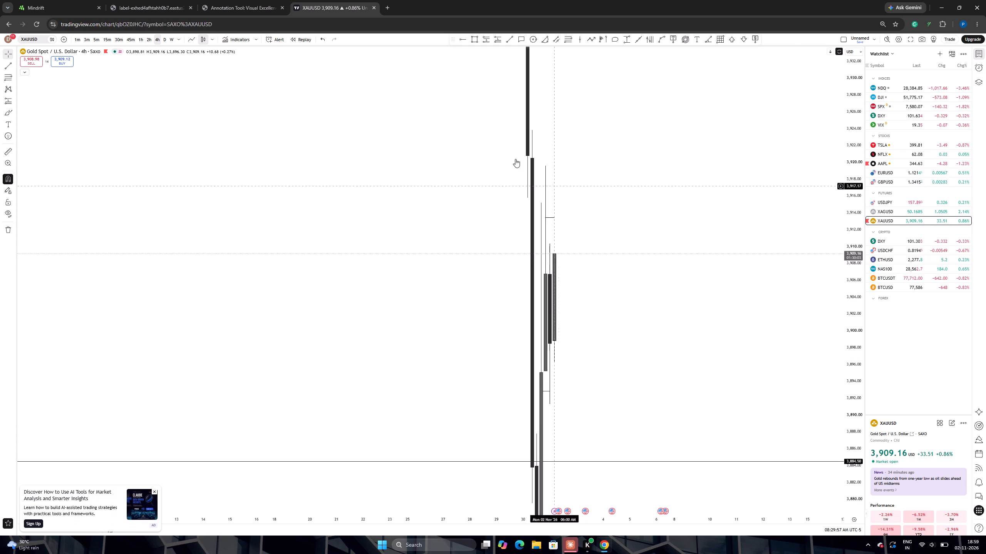
{"action": "left_click", "coordinate": [508, 42]}
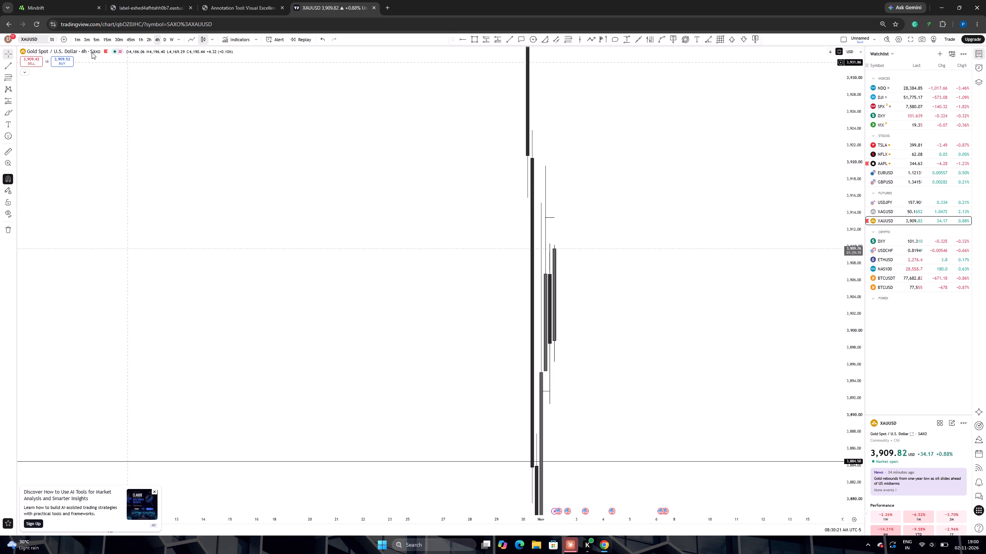
Review the approach to the London high on the 5-minute chart and then on the 15-minute chart.
{"action": "left_click", "coordinate": [95, 37]}
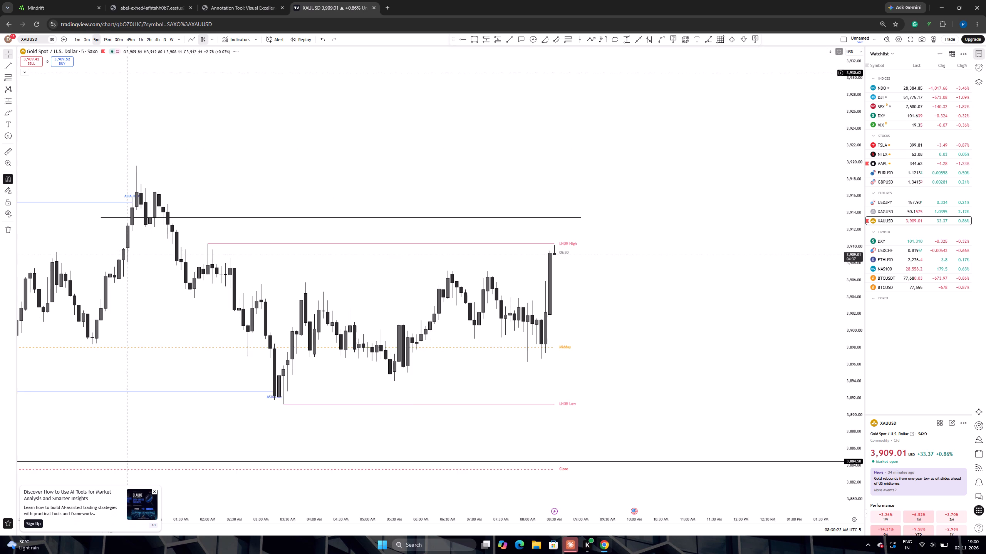
{"action": "scroll", "coordinate": [444, 327], "scroll_direction": "down", "scroll_amount": 3}
{"action": "left_click_drag", "start_coordinate": [862, 344], "coordinate": [839, 236]}
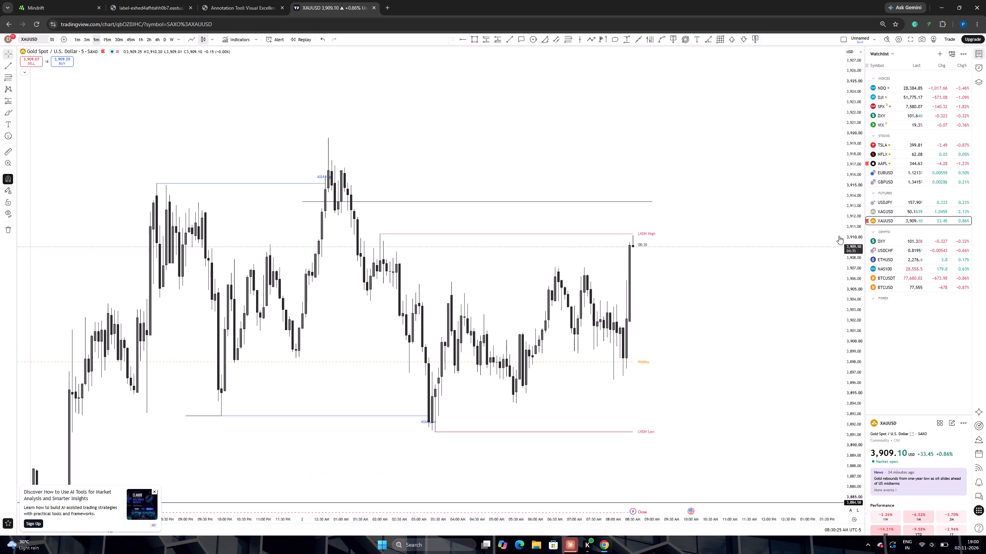
{"action": "left_click_drag", "start_coordinate": [839, 236], "coordinate": [828, 207]}
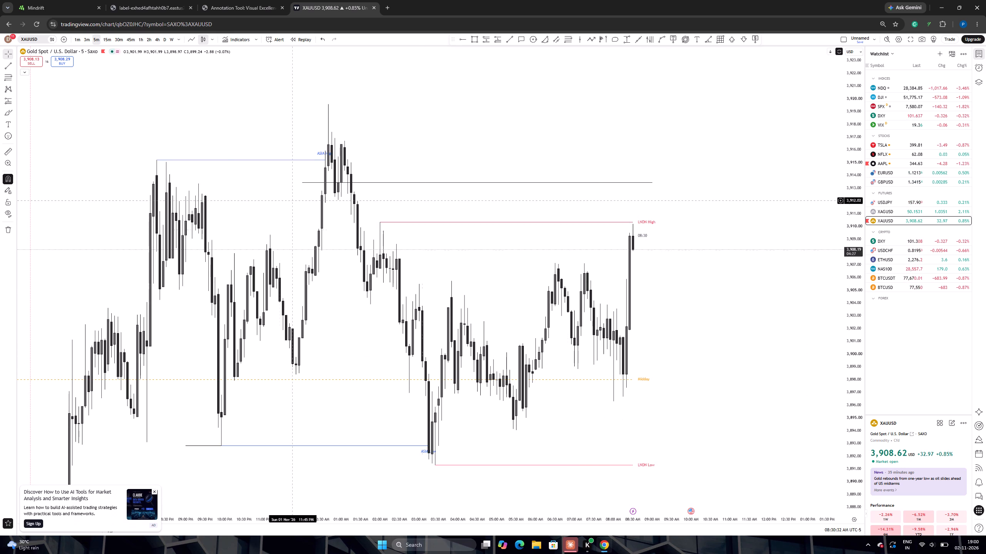
{"action": "left_click", "coordinate": [111, 38]}
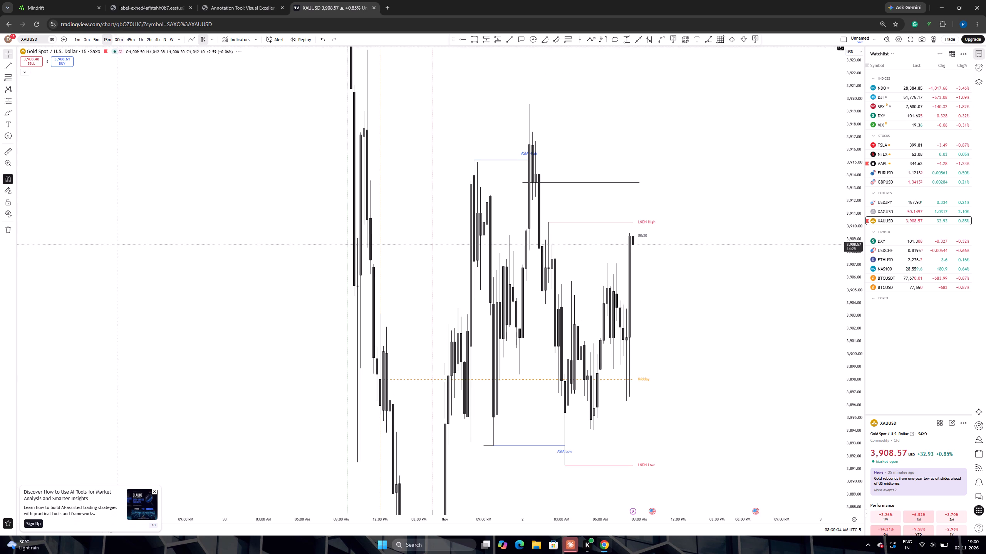
Examine the latest candles against the drawn line and the London high on the 15-minute chart and then the 3-minute chart.
{"action": "left_click_drag", "start_coordinate": [548, 201], "coordinate": [412, 201]}
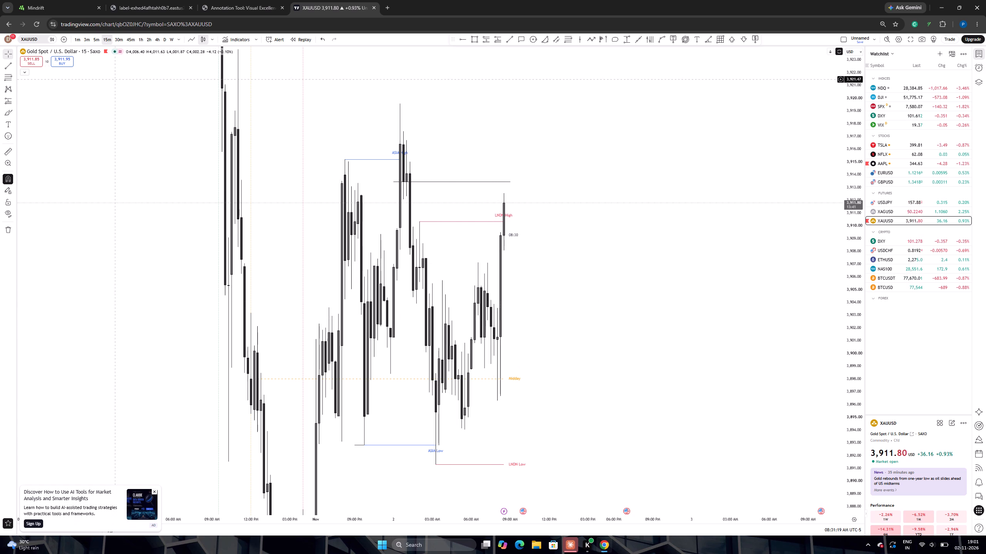
{"action": "left_click", "coordinate": [86, 40]}
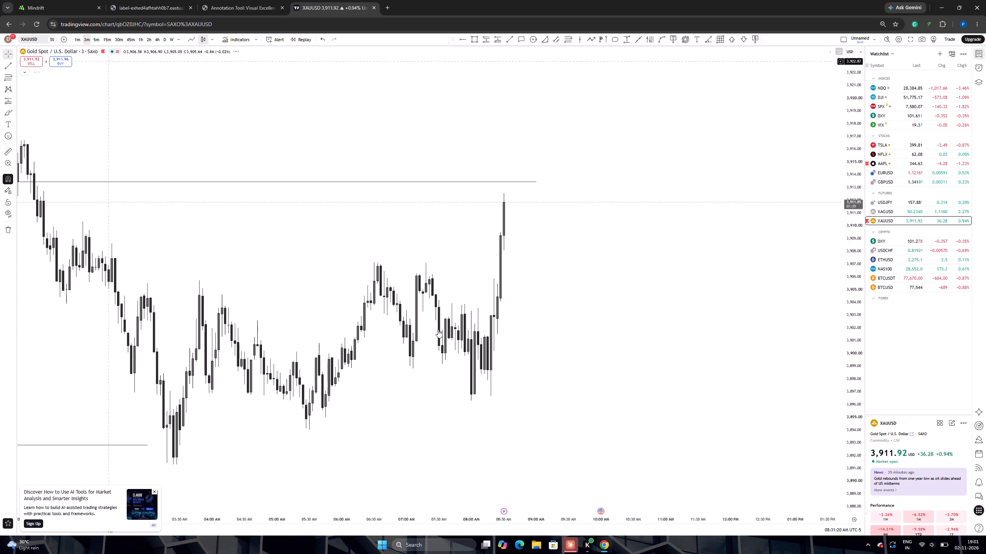
{"action": "scroll", "coordinate": [515, 187], "scroll_direction": "down", "scroll_amount": 3}
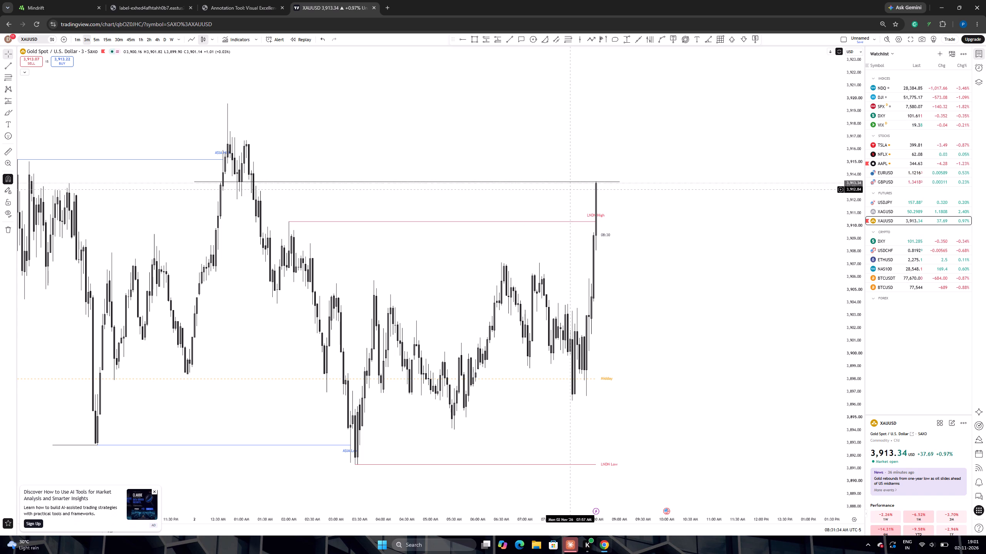
{"action": "scroll", "coordinate": [584, 239], "scroll_direction": "down", "scroll_amount": 5}
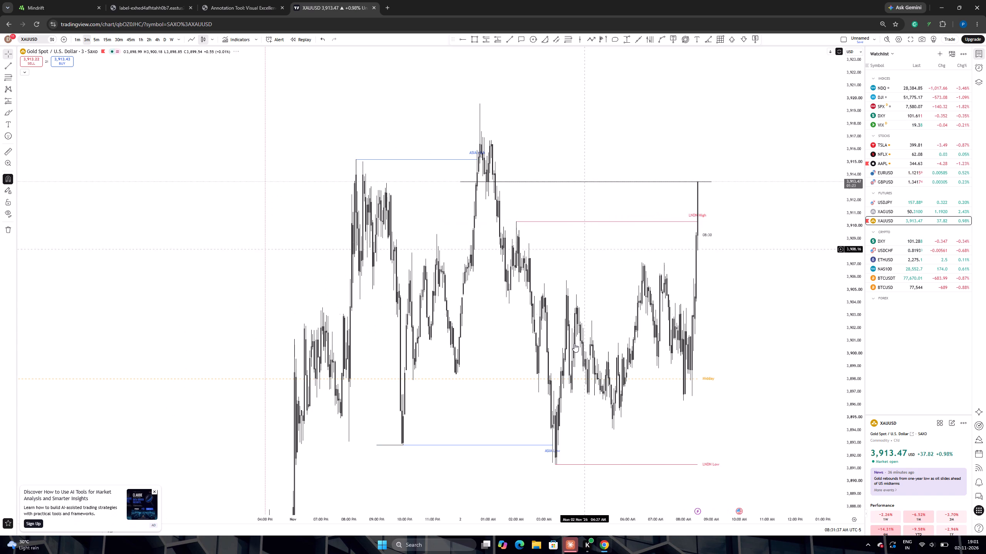
{"action": "left_click_drag", "start_coordinate": [574, 344], "coordinate": [560, 315]}
{"action": "left_click", "coordinate": [560, 315]}
{"action": "left_click_drag", "start_coordinate": [559, 315], "coordinate": [548, 326]}
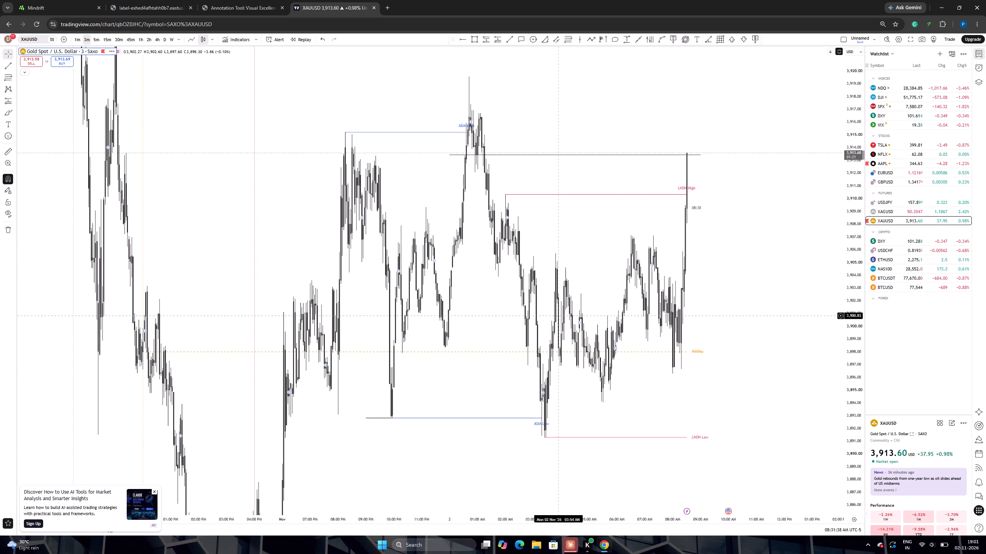
{"action": "left_click_drag", "start_coordinate": [548, 326], "coordinate": [519, 355]}
{"action": "scroll", "coordinate": [408, 194], "scroll_direction": "up", "scroll_amount": 4}
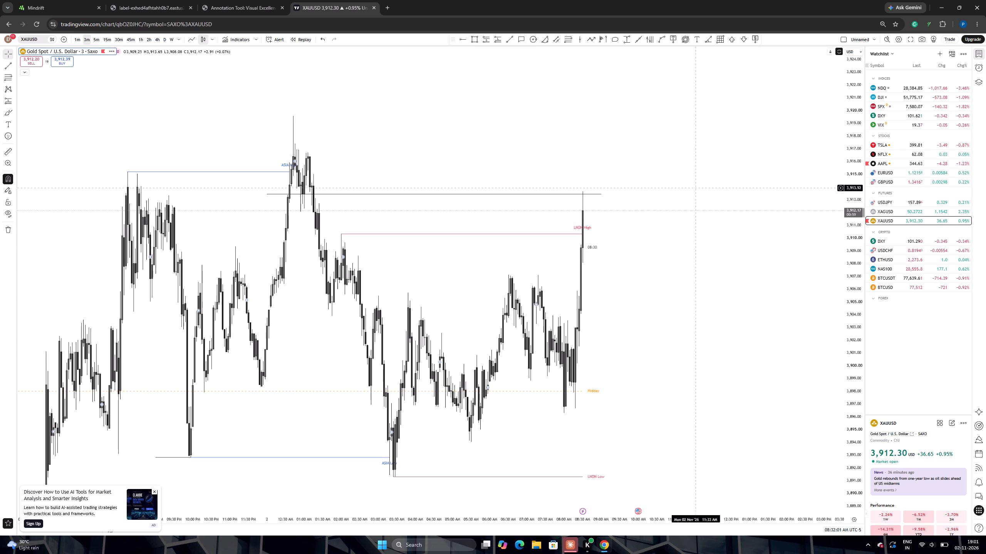
{"action": "scroll", "coordinate": [689, 188], "scroll_direction": "up", "scroll_amount": 2}
{"action": "scroll", "coordinate": [688, 189], "scroll_direction": "down", "scroll_amount": 3}
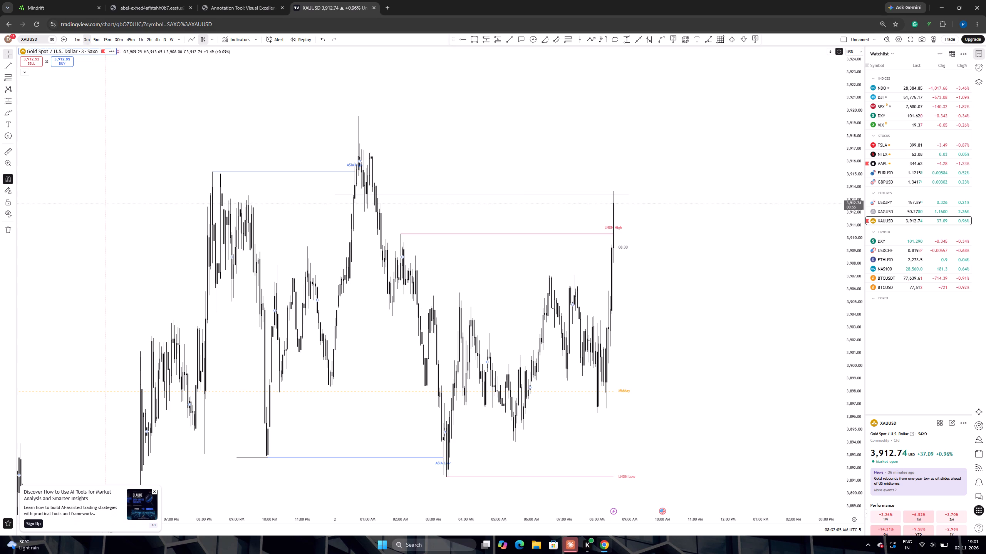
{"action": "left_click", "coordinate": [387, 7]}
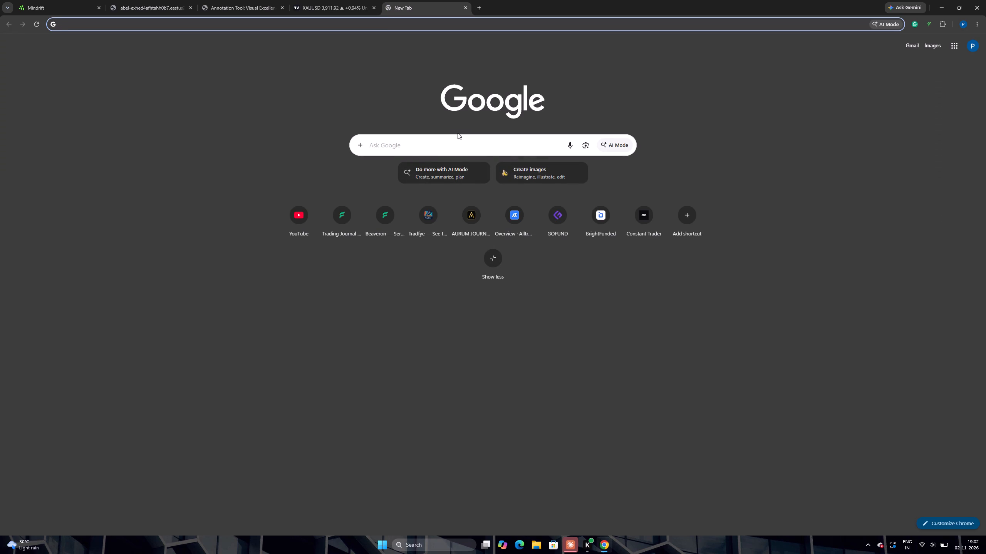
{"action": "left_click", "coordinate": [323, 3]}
Compare price with the session levels on the 3-minute, 5-minute and 15-minute charts, viewing the 15-minute chart as a line chart.
{"action": "scroll", "coordinate": [647, 297], "scroll_direction": "up", "scroll_amount": 3}
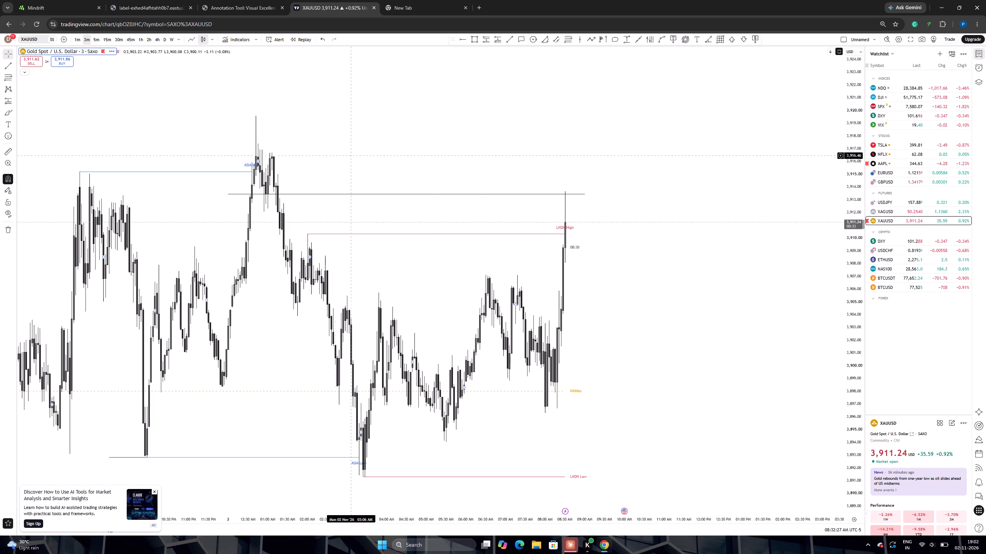
{"action": "scroll", "coordinate": [245, 90], "scroll_direction": "up", "scroll_amount": 3}
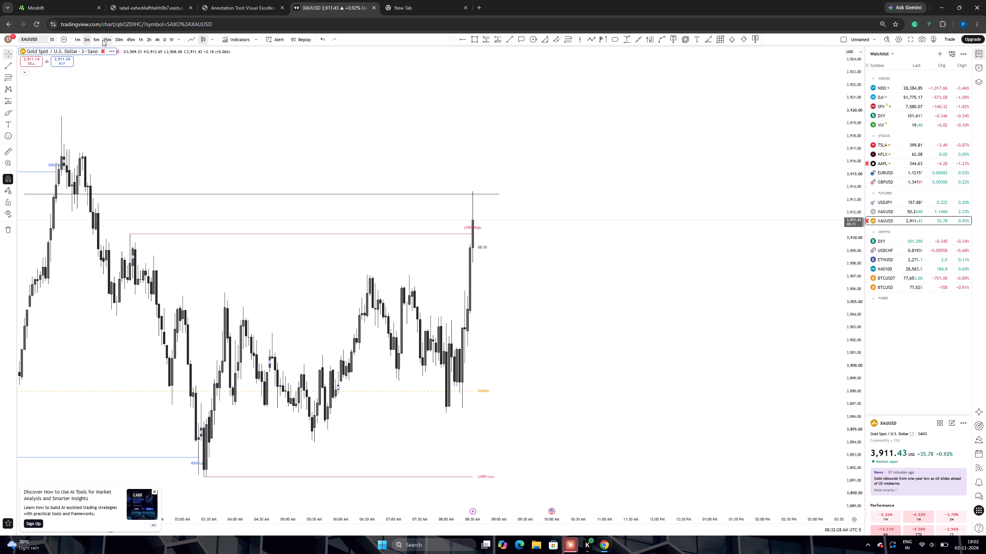
{"action": "left_click", "coordinate": [97, 41]}
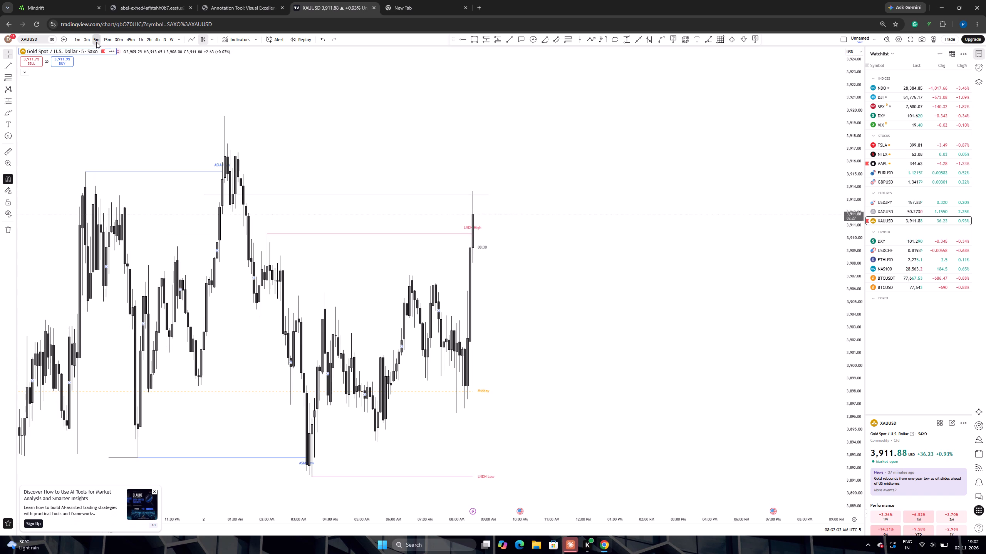
{"action": "left_click", "coordinate": [104, 38]}
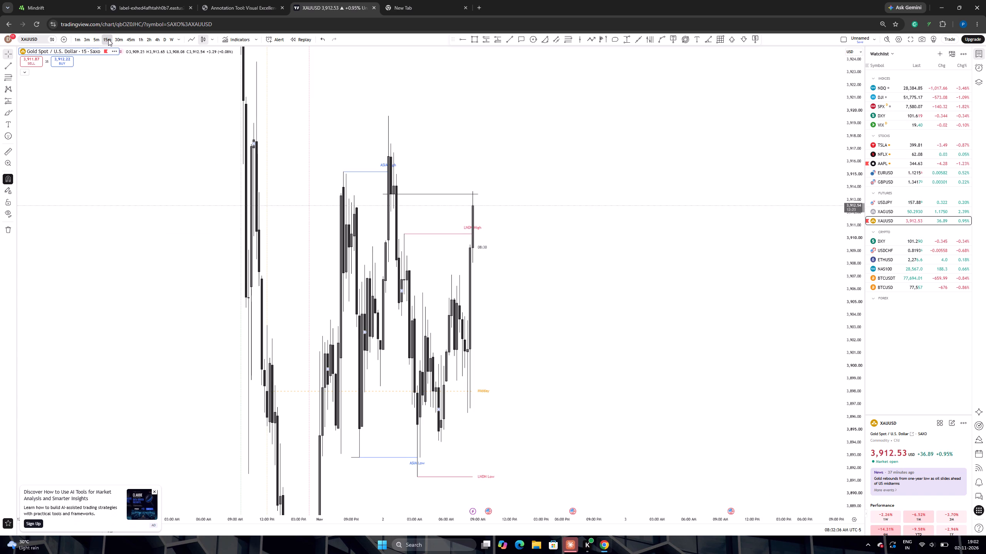
{"action": "left_click", "coordinate": [184, 38]}
{"action": "left_click", "coordinate": [188, 38]}
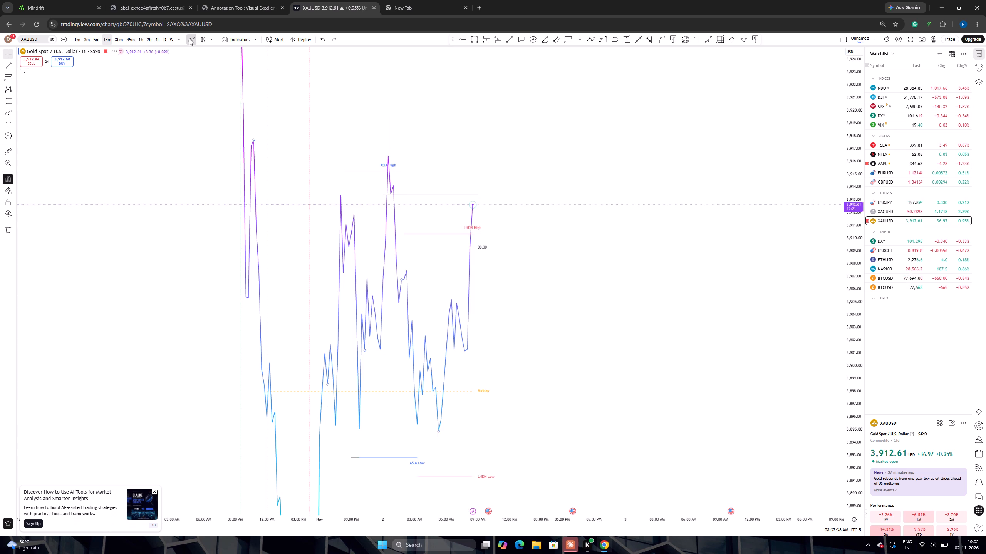
{"action": "left_click_drag", "start_coordinate": [456, 255], "coordinate": [471, 231]}
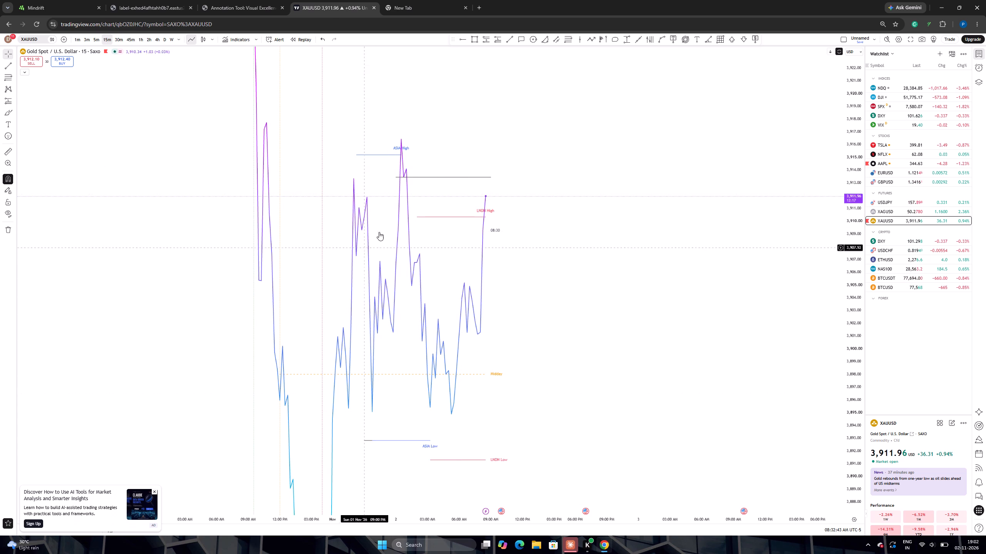
{"action": "left_click_drag", "start_coordinate": [390, 266], "coordinate": [413, 345]}
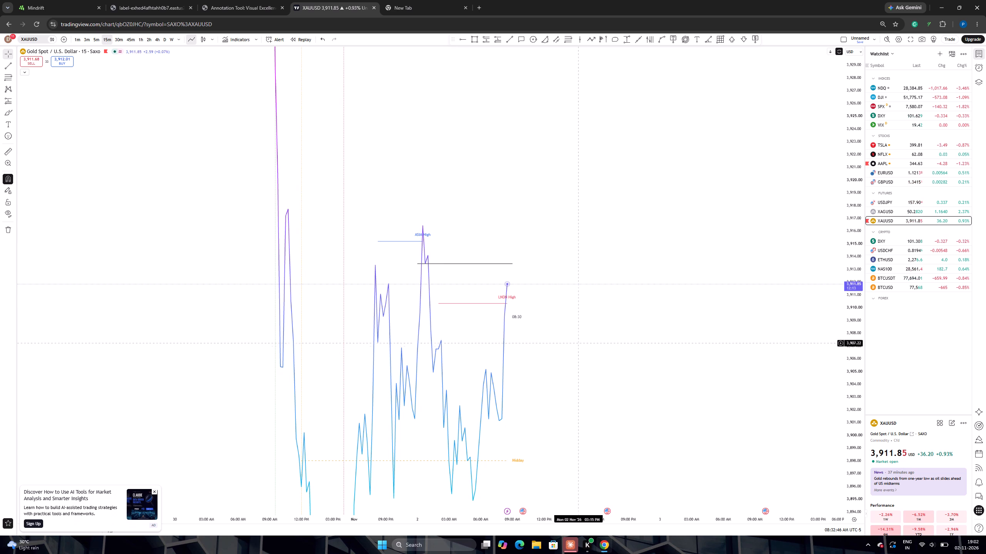
{"action": "left_click_drag", "start_coordinate": [582, 347], "coordinate": [577, 288]}
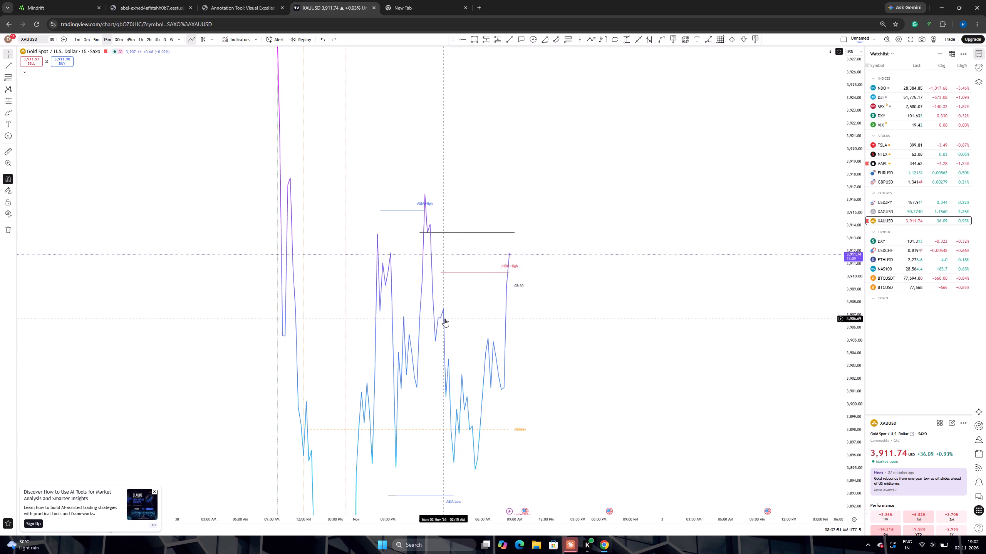
Draw a level trend line at about 3,913 from the 1 Nov 8:00 PM peak to 2 Nov 12:30 PM, using the QM template.
{"action": "left_click", "coordinate": [505, 39]}
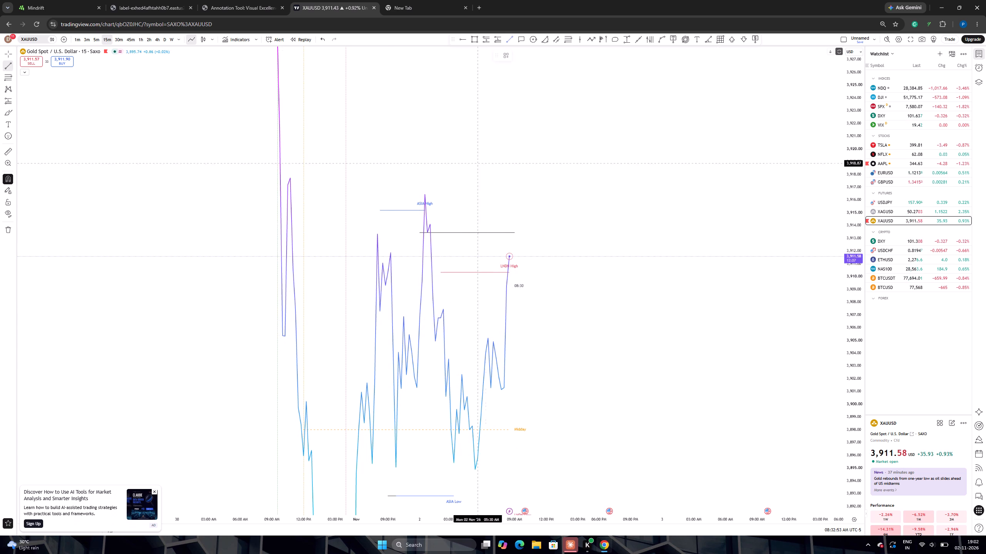
{"action": "left_click", "coordinate": [378, 234]}
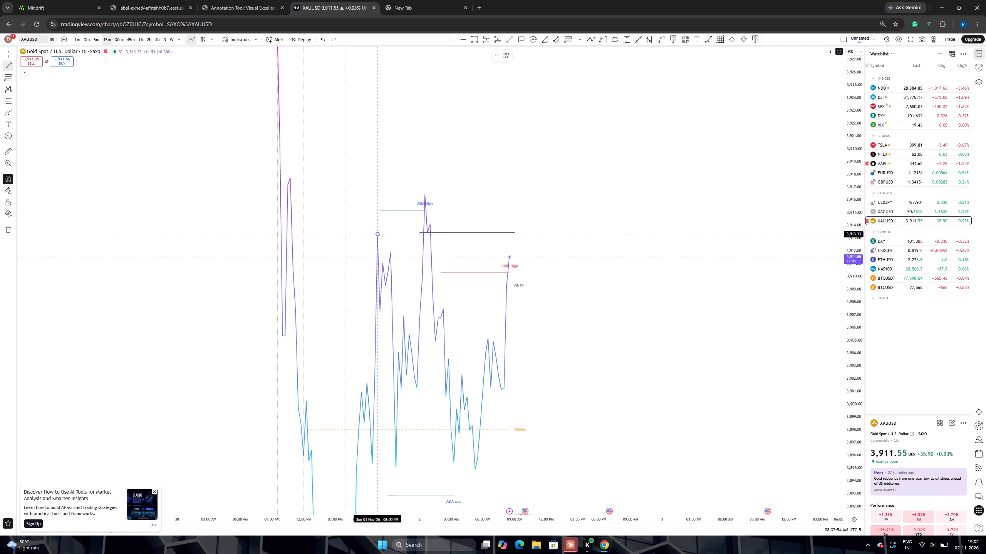
{"action": "left_click", "coordinate": [552, 241], "text": "shift"}
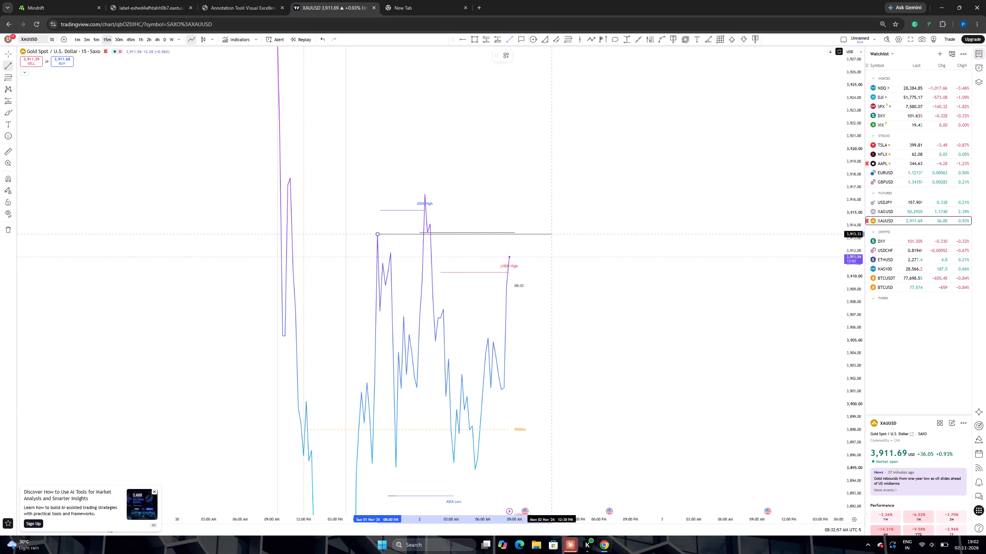
{"action": "left_click", "coordinate": [505, 54]}
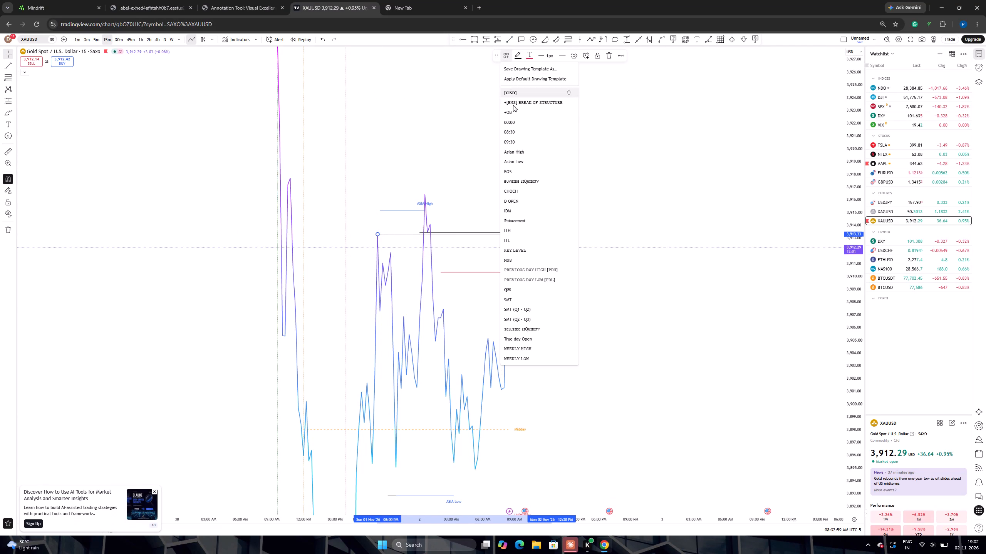
{"action": "left_click", "coordinate": [508, 289]}
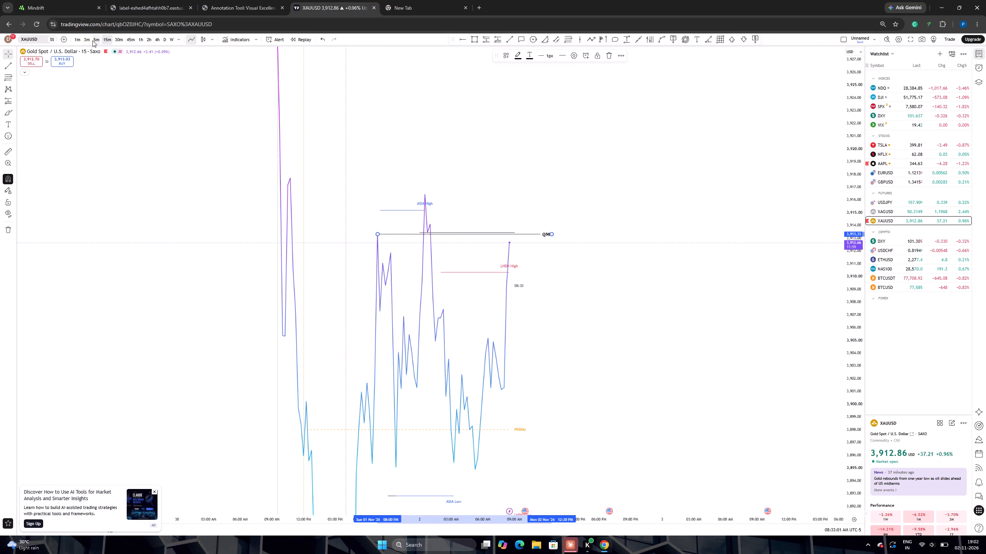
Examine price around the QM line and the Asia and London levels on the 3-minute candlestick chart.
{"action": "left_click", "coordinate": [91, 39]}
{"action": "left_click", "coordinate": [90, 39]}
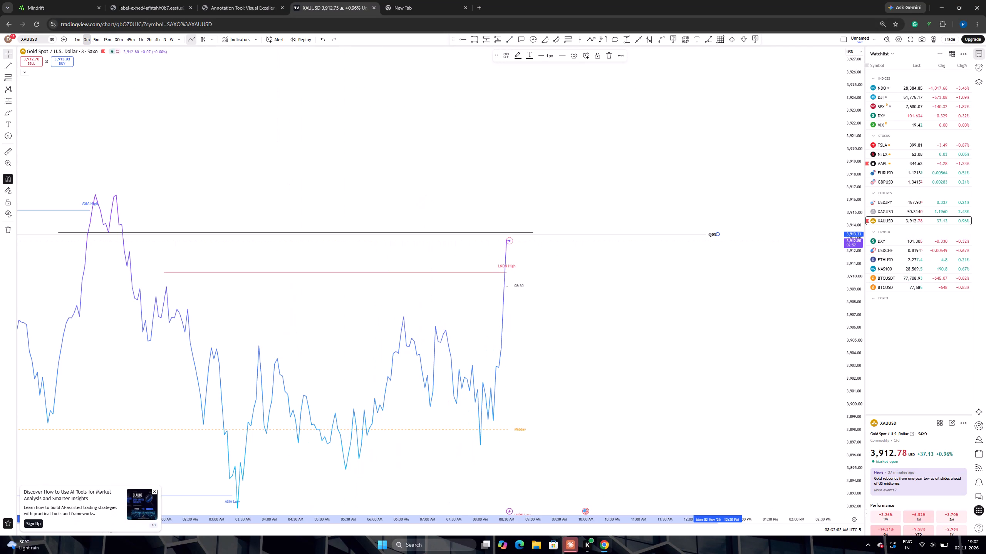
{"action": "left_click", "coordinate": [201, 44]}
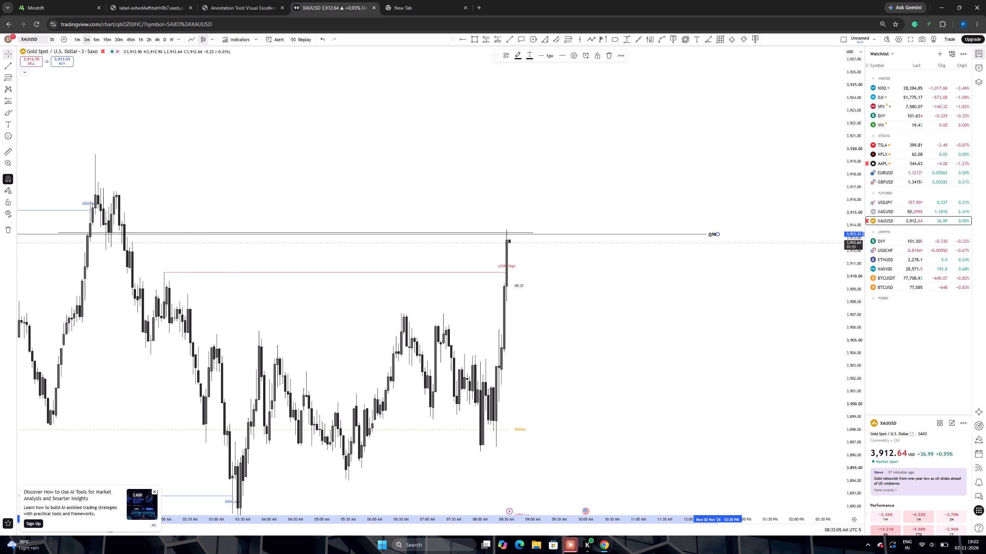
{"action": "scroll", "coordinate": [303, 125], "scroll_direction": "down", "scroll_amount": 4}
{"action": "left_click_drag", "start_coordinate": [708, 300], "coordinate": [684, 265]}
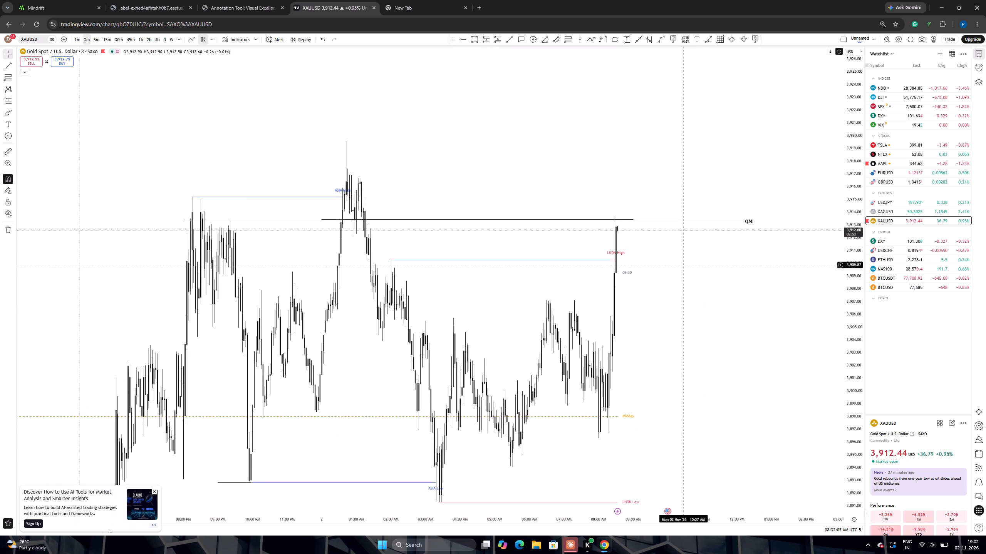
{"action": "left_click_drag", "start_coordinate": [684, 265], "coordinate": [677, 237]}
{"action": "left_click_drag", "start_coordinate": [520, 314], "coordinate": [504, 248]}
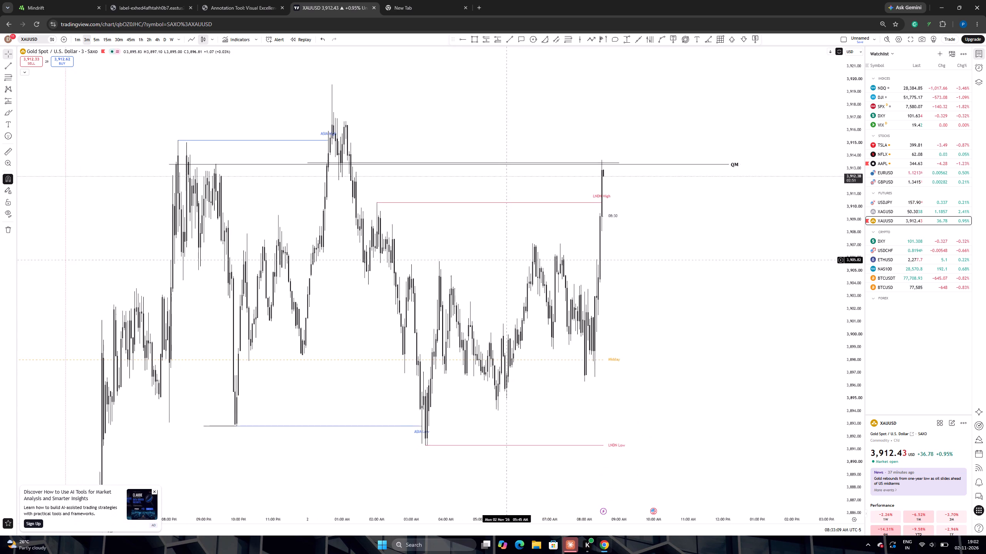
{"action": "left_click_drag", "start_coordinate": [504, 248], "coordinate": [504, 232]}
{"action": "scroll", "coordinate": [624, 249], "scroll_direction": "up", "scroll_amount": 3}
{"action": "left_click_drag", "start_coordinate": [605, 229], "coordinate": [656, 270]}
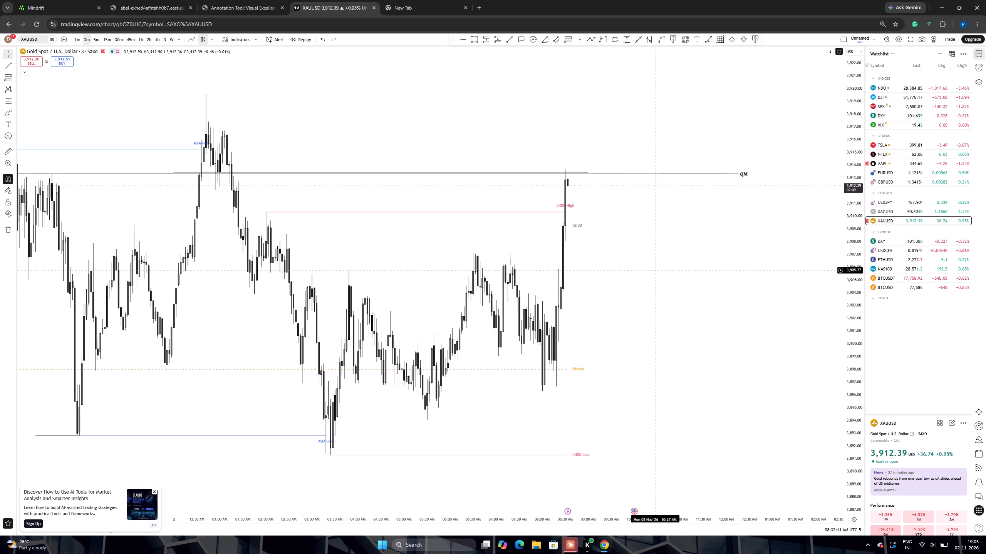
Place a short position projection with its entry on the QM line at 3,913.37 and its target at the London low, 3,891.23.
{"action": "left_click", "coordinate": [487, 40]}
{"action": "left_click", "coordinate": [571, 173]}
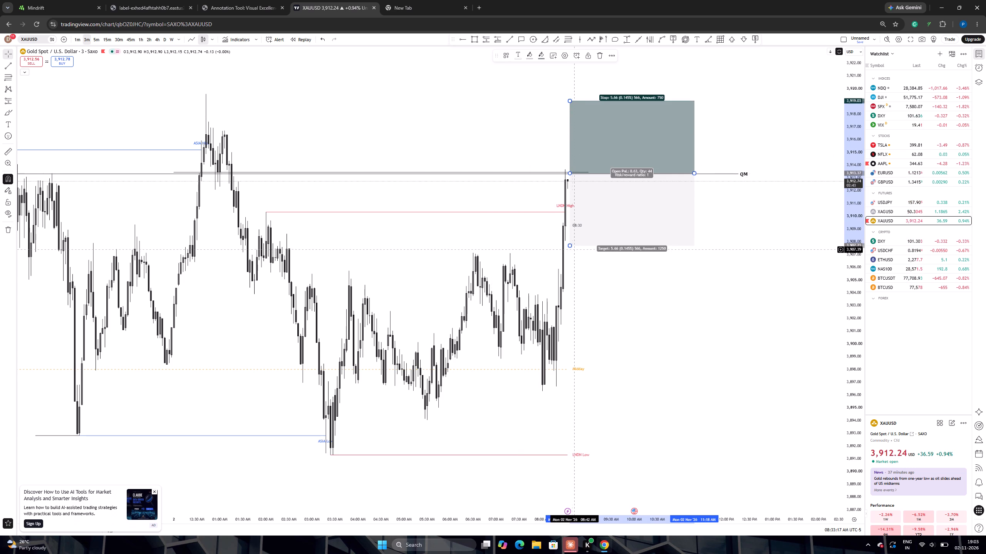
{"action": "left_click_drag", "start_coordinate": [570, 245], "coordinate": [576, 397]}
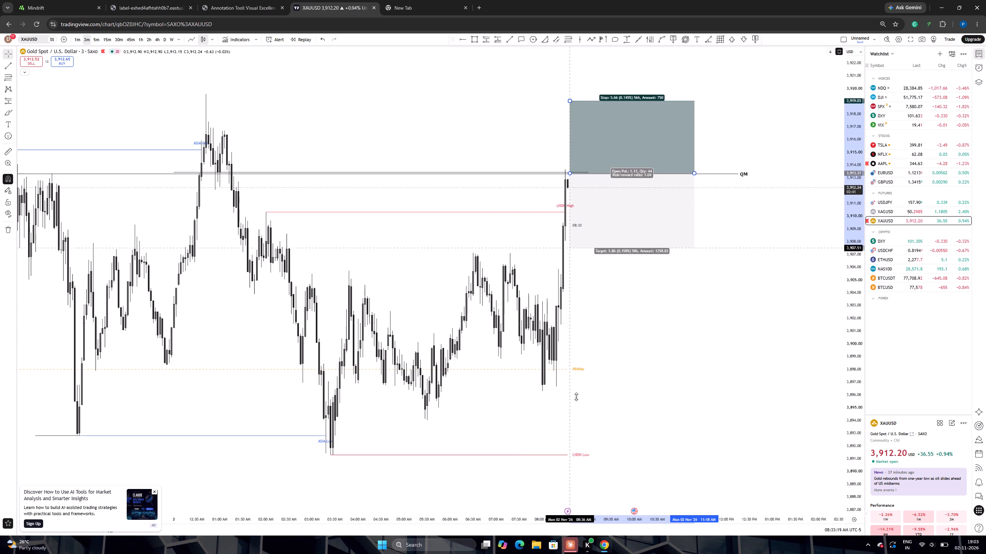
{"action": "left_click_drag", "start_coordinate": [576, 397], "coordinate": [578, 456]}
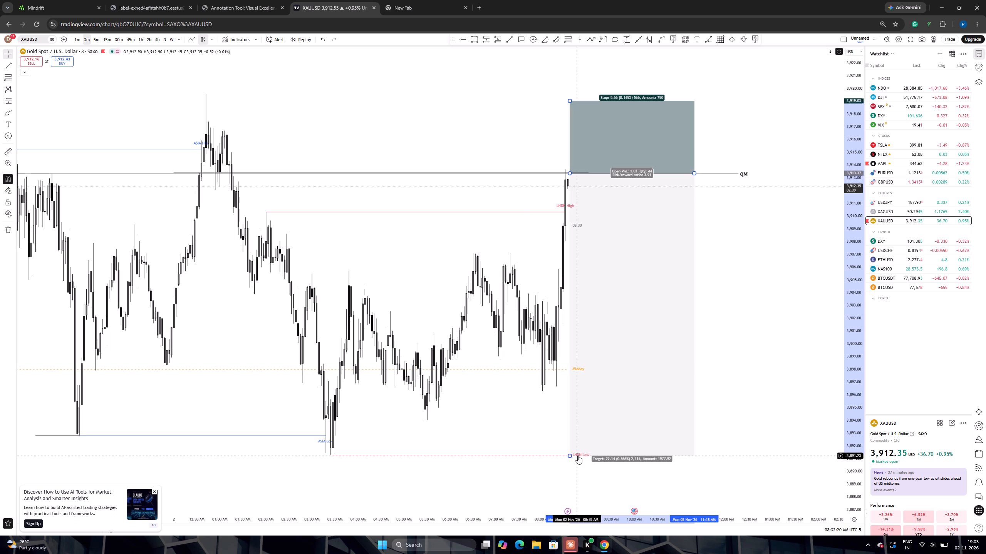
Review the short position projection against the day's price action on the 3-minute chart and then the 1-minute chart.
{"action": "scroll", "coordinate": [520, 400], "scroll_direction": "down", "scroll_amount": 6}
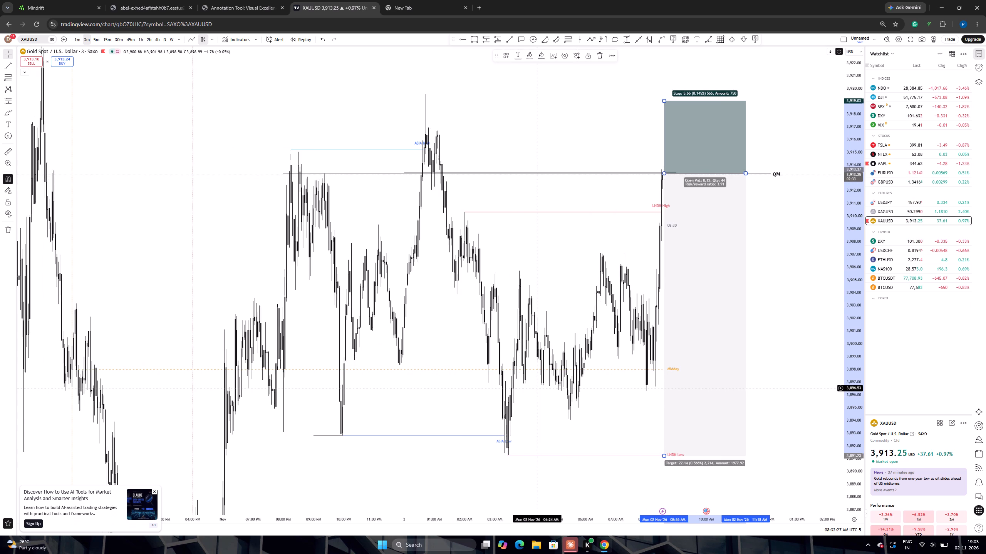
{"action": "scroll", "coordinate": [506, 373], "scroll_direction": "up", "scroll_amount": 3}
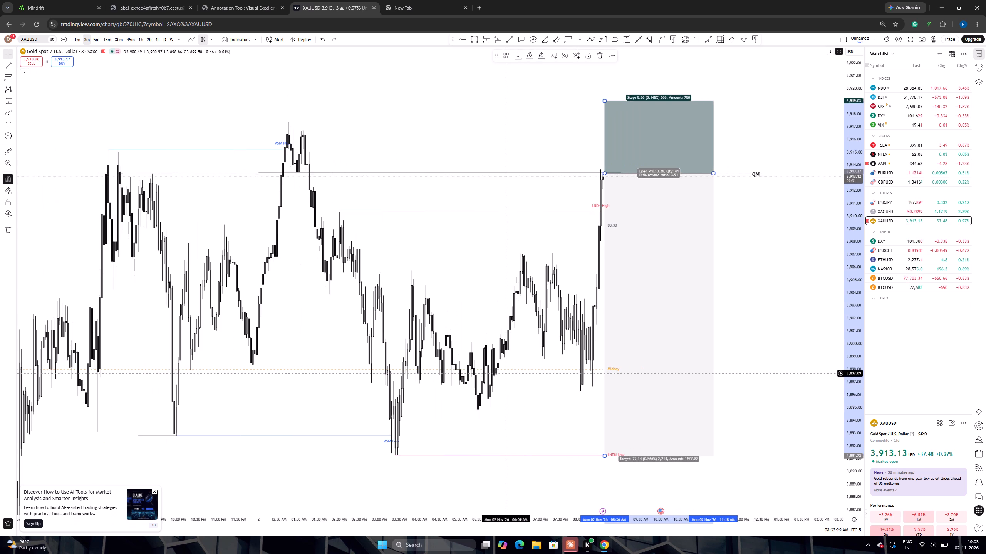
{"action": "left_click", "coordinate": [77, 42]}
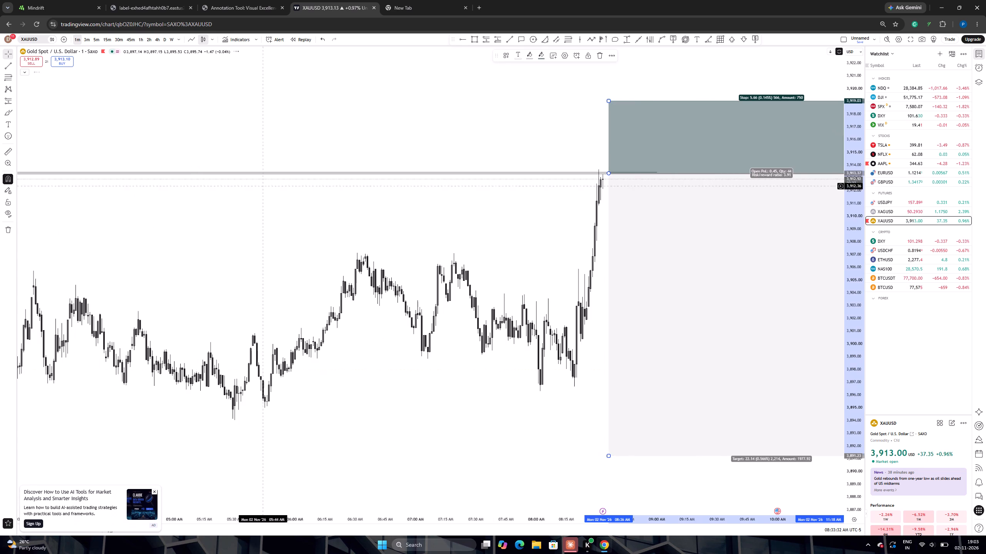
{"action": "scroll", "coordinate": [347, 267], "scroll_direction": "down", "scroll_amount": 9}
{"action": "left_click_drag", "start_coordinate": [463, 268], "coordinate": [434, 269]}
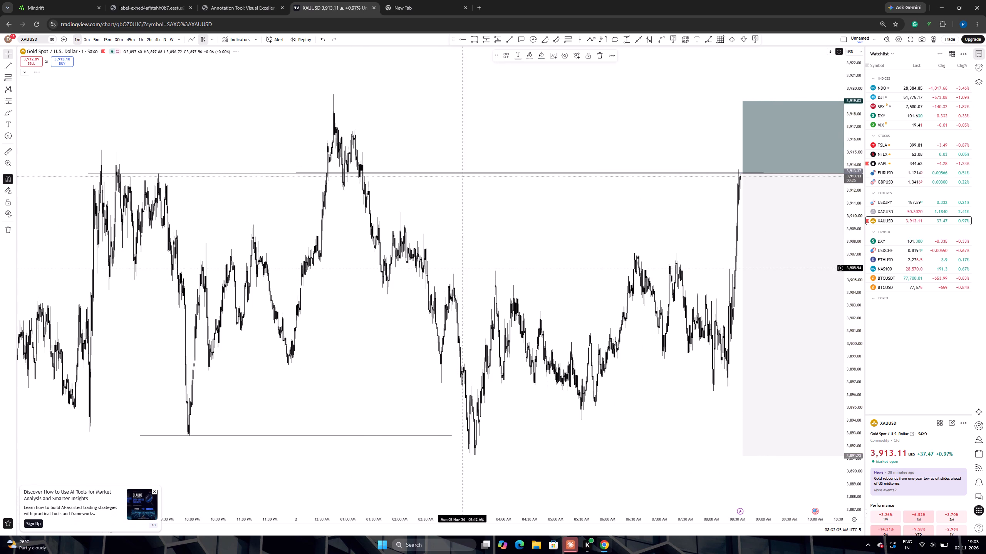
{"action": "left_click_drag", "start_coordinate": [434, 269], "coordinate": [346, 265]}
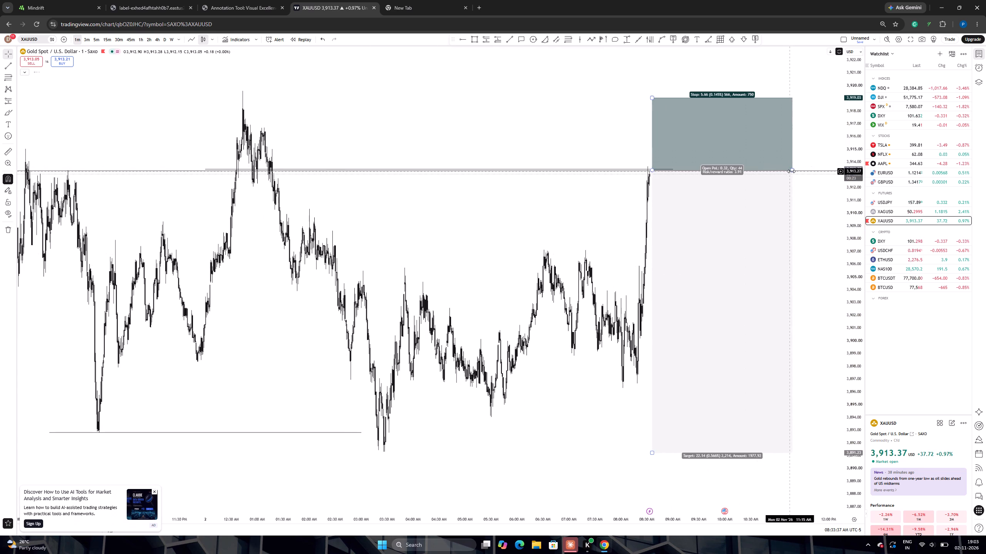
Shorten the short position projection's time span so that it ends at about 9:40 AM on the 1-minute chart.
{"action": "left_click_drag", "start_coordinate": [792, 171], "coordinate": [706, 174]}
{"action": "left_click", "coordinate": [749, 232]}
{"action": "scroll", "coordinate": [401, 234], "scroll_direction": "up", "scroll_amount": 3}
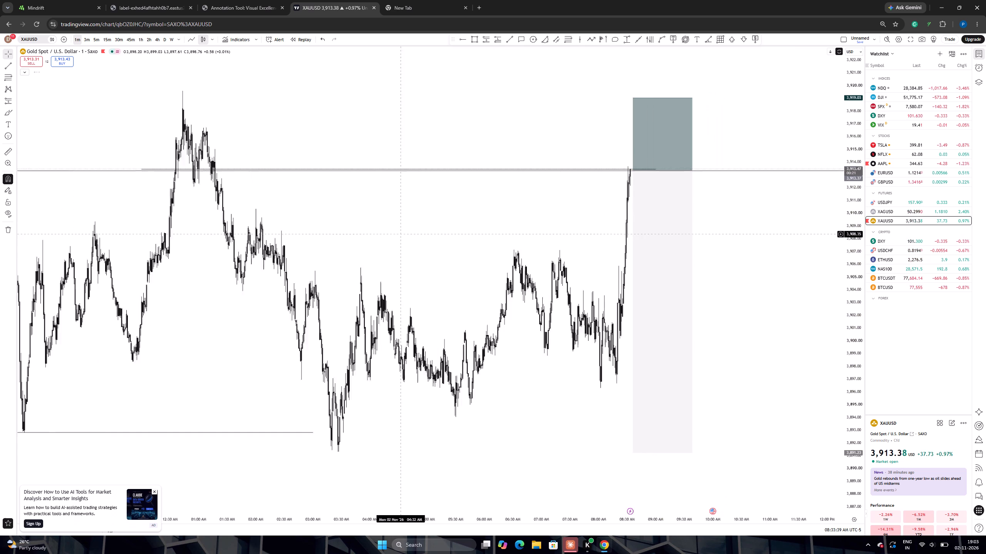
Shift the short position projection slightly earlier so that it starts at 8:34 AM, keeping its entry on the QM line.
{"action": "scroll", "coordinate": [401, 234], "scroll_direction": "down", "scroll_amount": 1}
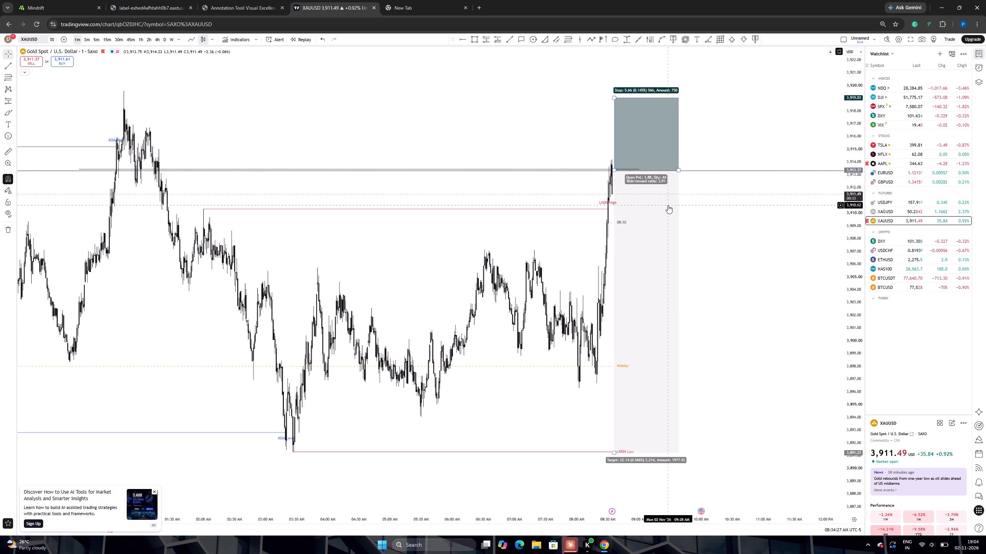
{"action": "left_click", "coordinate": [705, 252]}
{"action": "left_click_drag", "start_coordinate": [726, 263], "coordinate": [706, 260]}
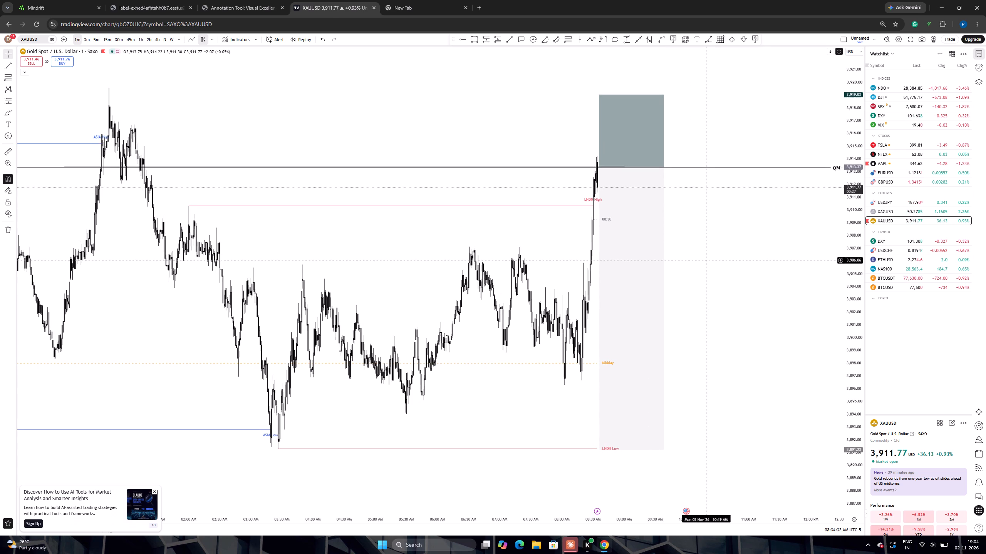
{"action": "scroll", "coordinate": [718, 265], "scroll_direction": "up", "scroll_amount": 3}
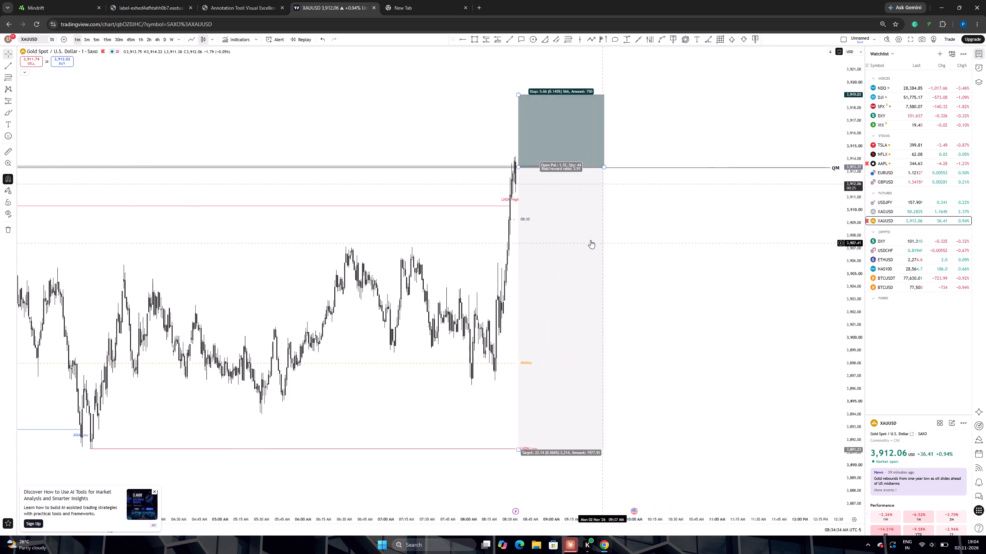
{"action": "left_click", "coordinate": [590, 240]}
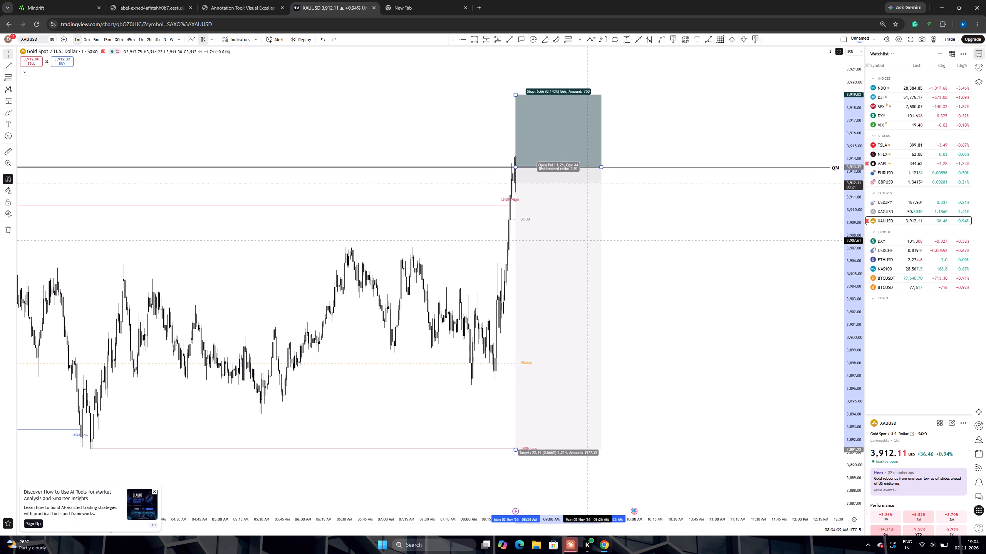
{"action": "left_click", "coordinate": [655, 241]}
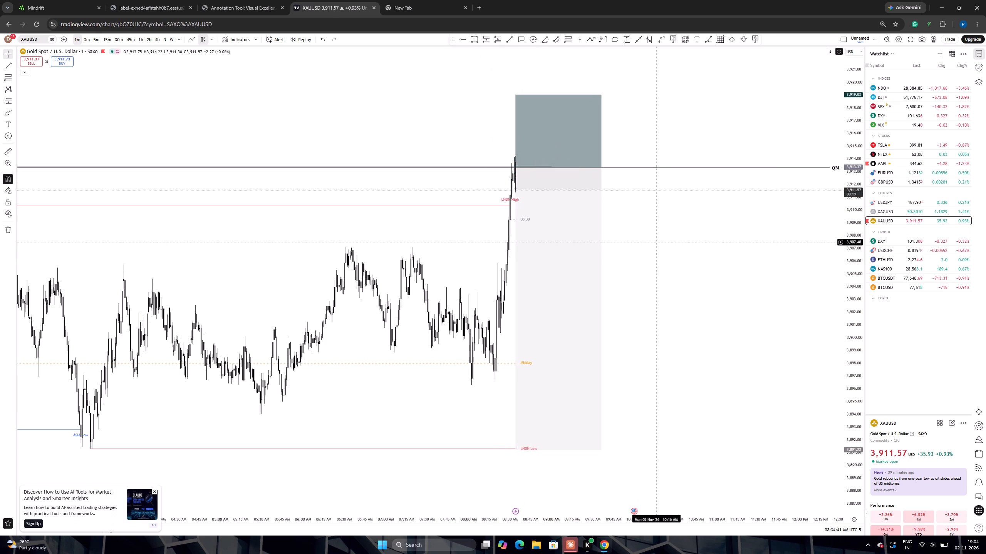
{"action": "left_click", "coordinate": [690, 247]}
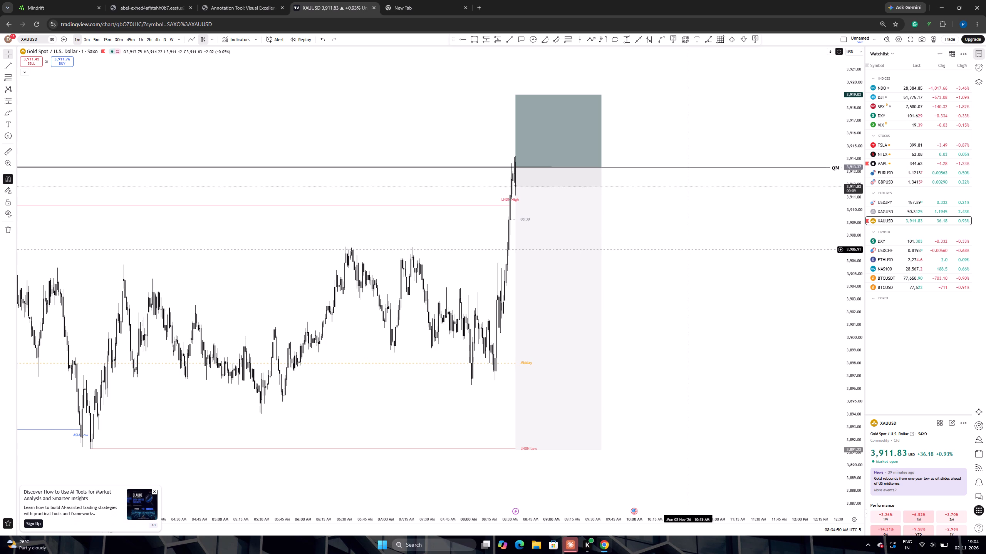
Examine the Asia and London session price action leading up to the short position projection on the 1-minute chart.
{"action": "scroll", "coordinate": [687, 250], "scroll_direction": "down", "scroll_amount": 8}
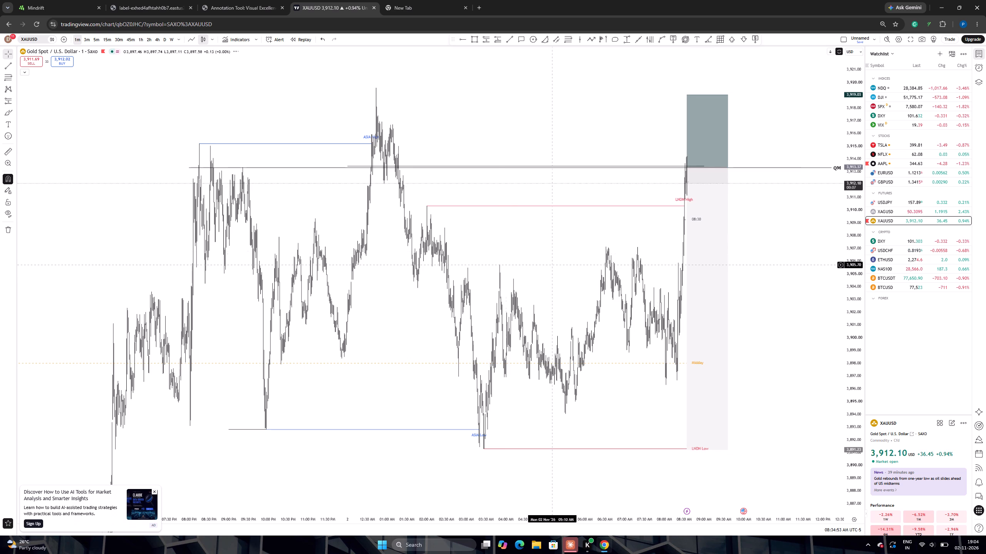
{"action": "scroll", "coordinate": [505, 265], "scroll_direction": "up", "scroll_amount": 7}
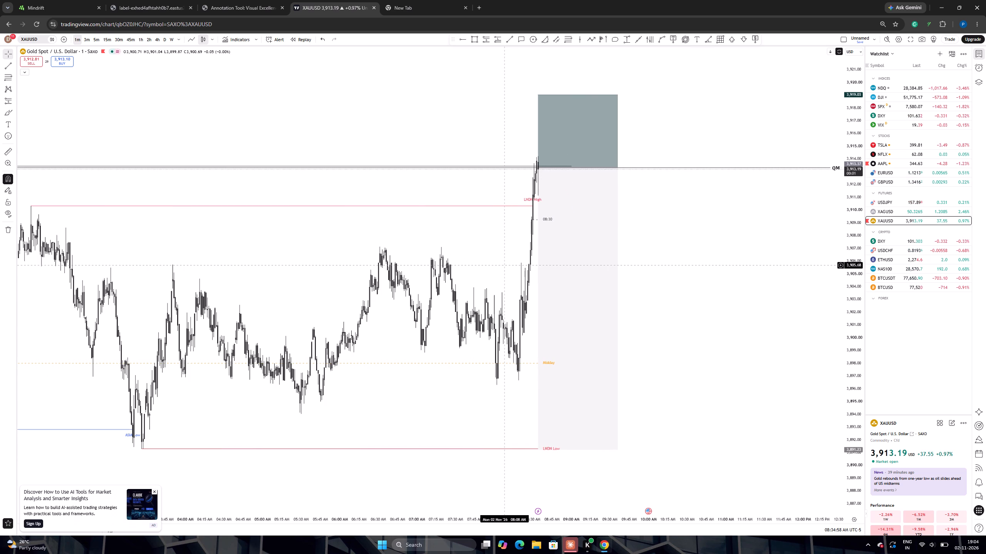
{"action": "scroll", "coordinate": [505, 266], "scroll_direction": "down", "scroll_amount": 3}
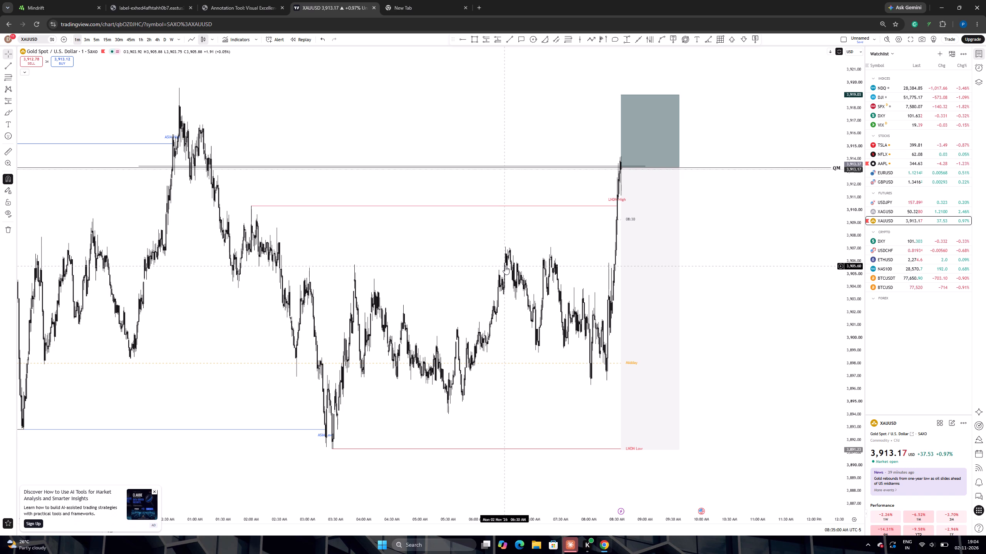
{"action": "left_click_drag", "start_coordinate": [369, 269], "coordinate": [387, 268]}
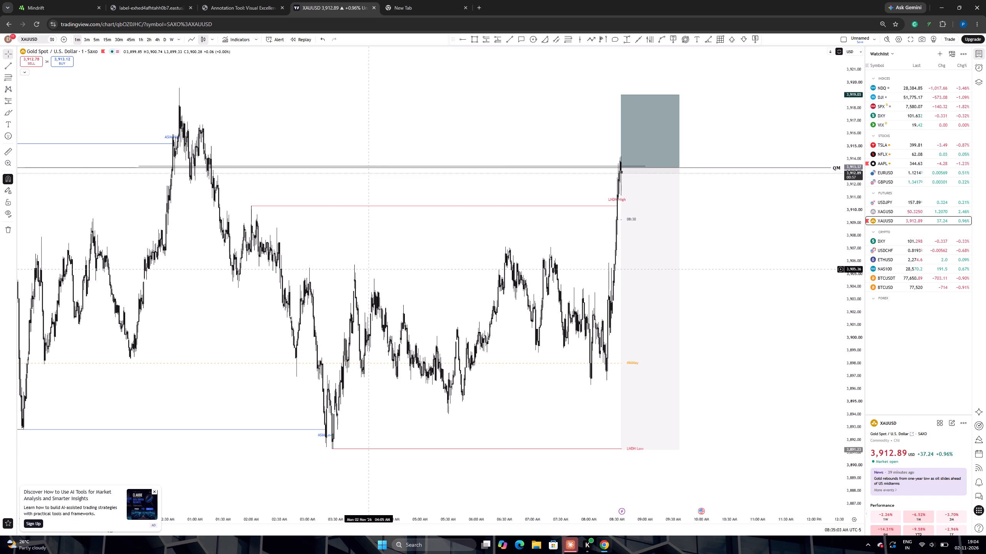
{"action": "left_click_drag", "start_coordinate": [387, 268], "coordinate": [518, 248]}
{"action": "scroll", "coordinate": [446, 254], "scroll_direction": "up", "scroll_amount": 4}
{"action": "left_click_drag", "start_coordinate": [405, 255], "coordinate": [531, 254]}
{"action": "scroll", "coordinate": [435, 255], "scroll_direction": "up", "scroll_amount": 3}
{"action": "left_click_drag", "start_coordinate": [427, 255], "coordinate": [443, 254]}
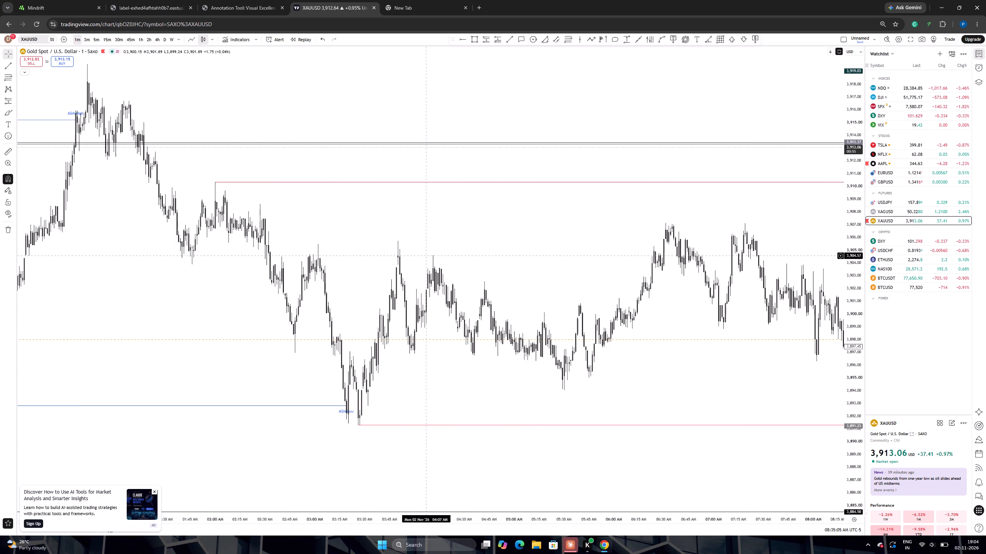
{"action": "left_click_drag", "start_coordinate": [443, 254], "coordinate": [450, 254]}
{"action": "left_click_drag", "start_coordinate": [503, 253], "coordinate": [354, 260]}
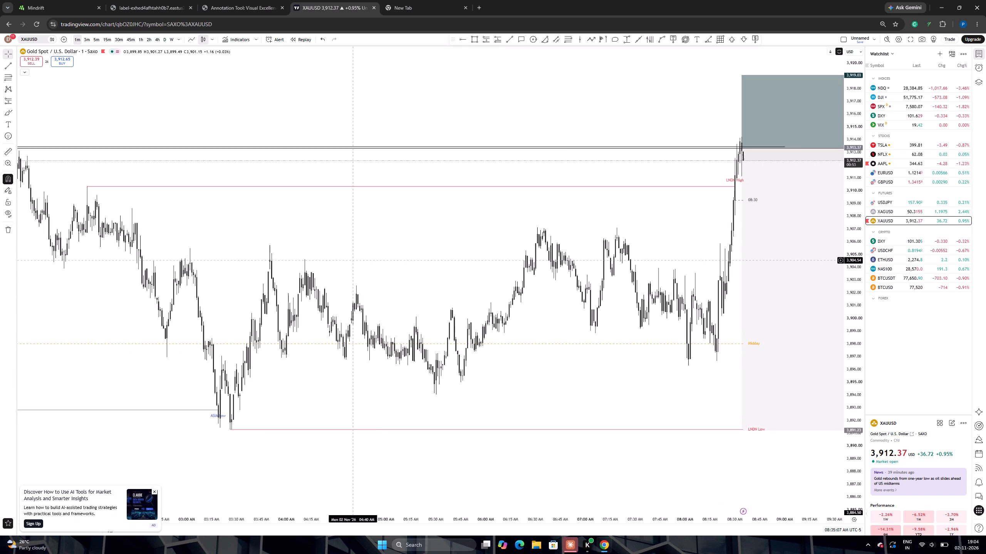
{"action": "scroll", "coordinate": [565, 246], "scroll_direction": "down", "scroll_amount": 3}
{"action": "left_click_drag", "start_coordinate": [620, 239], "coordinate": [436, 240]}
{"action": "scroll", "coordinate": [445, 239], "scroll_direction": "down", "scroll_amount": 3}
{"action": "left_click_drag", "start_coordinate": [510, 238], "coordinate": [507, 239]}
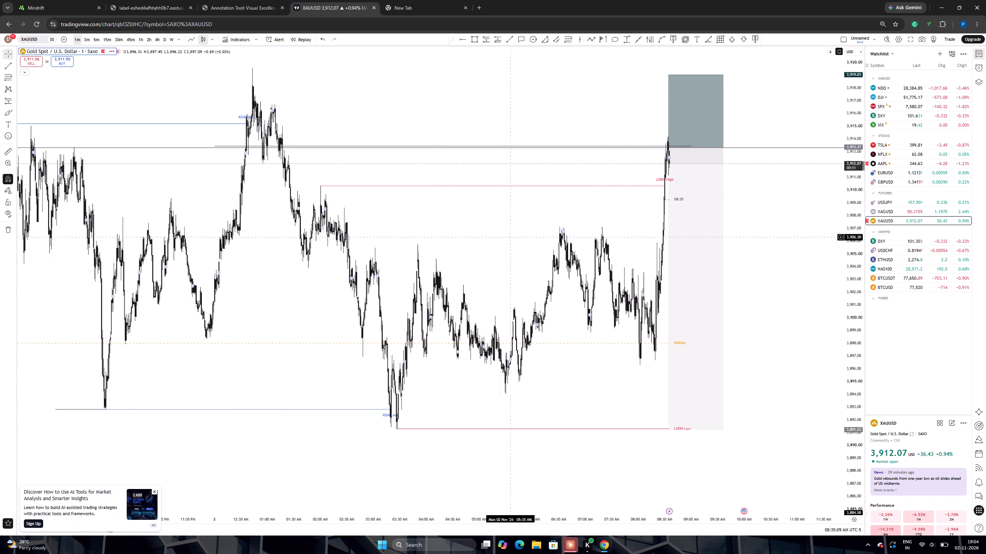
{"action": "left_click_drag", "start_coordinate": [507, 239], "coordinate": [419, 241]}
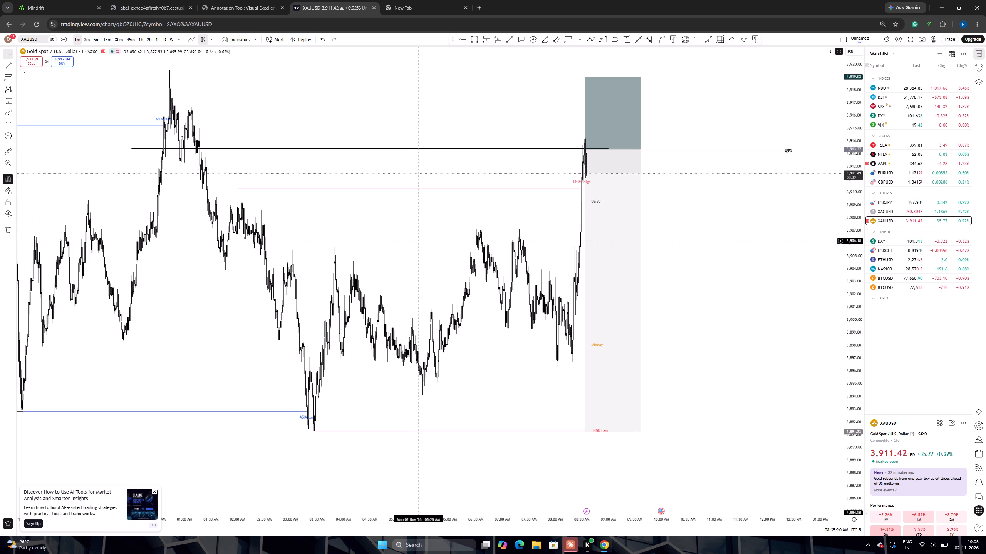
{"action": "scroll", "coordinate": [446, 261], "scroll_direction": "down", "scroll_amount": 1}
{"action": "scroll", "coordinate": [451, 264], "scroll_direction": "up", "scroll_amount": 4}
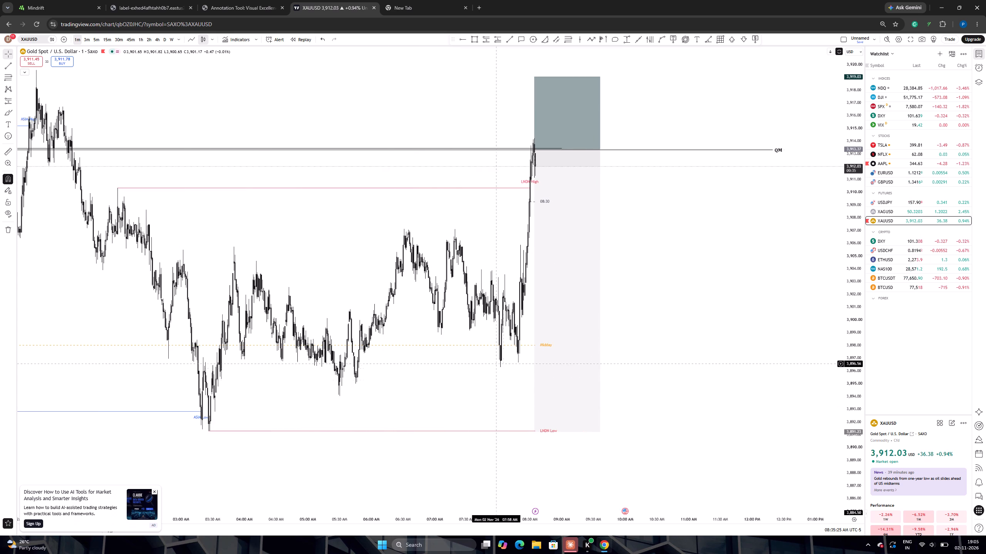
Review the short position projection and the QM line on the 15-minute chart and then the 5-minute chart.
{"action": "left_click", "coordinate": [107, 42]}
{"action": "scroll", "coordinate": [550, 284], "scroll_direction": "up", "scroll_amount": 5}
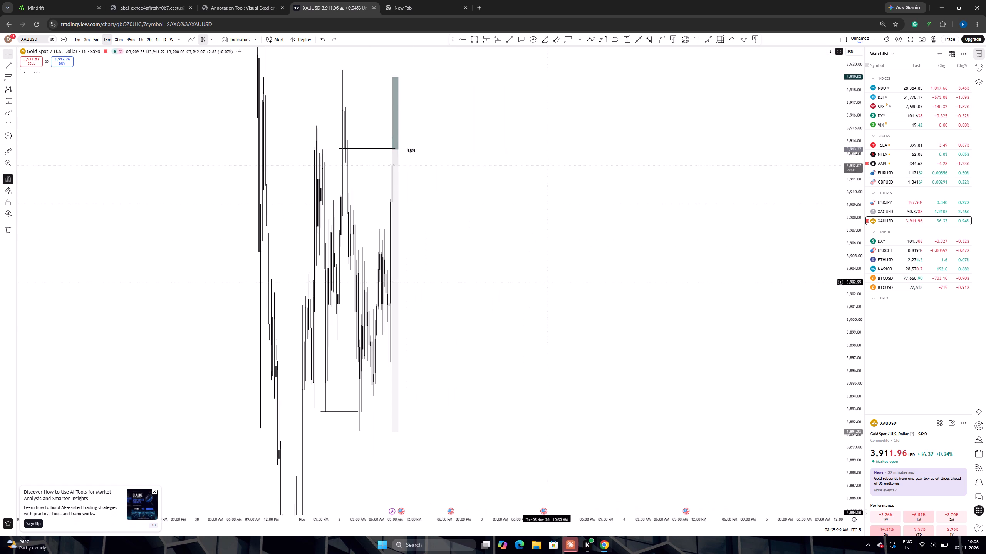
{"action": "scroll", "coordinate": [491, 281], "scroll_direction": "up", "scroll_amount": 6}
{"action": "left_click_drag", "start_coordinate": [367, 254], "coordinate": [780, 250]}
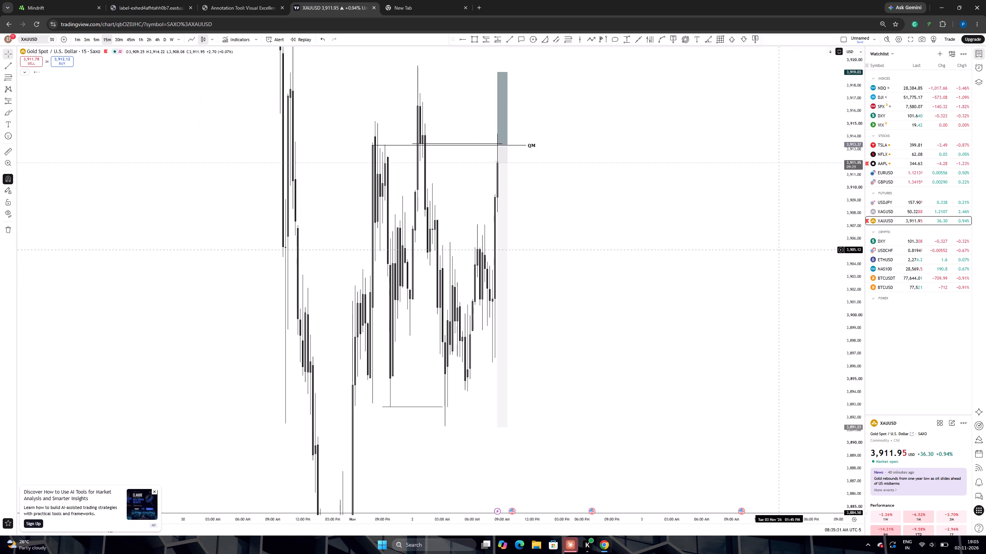
{"action": "scroll", "coordinate": [671, 268], "scroll_direction": "up", "scroll_amount": 3}
{"action": "left_click_drag", "start_coordinate": [554, 262], "coordinate": [673, 254]}
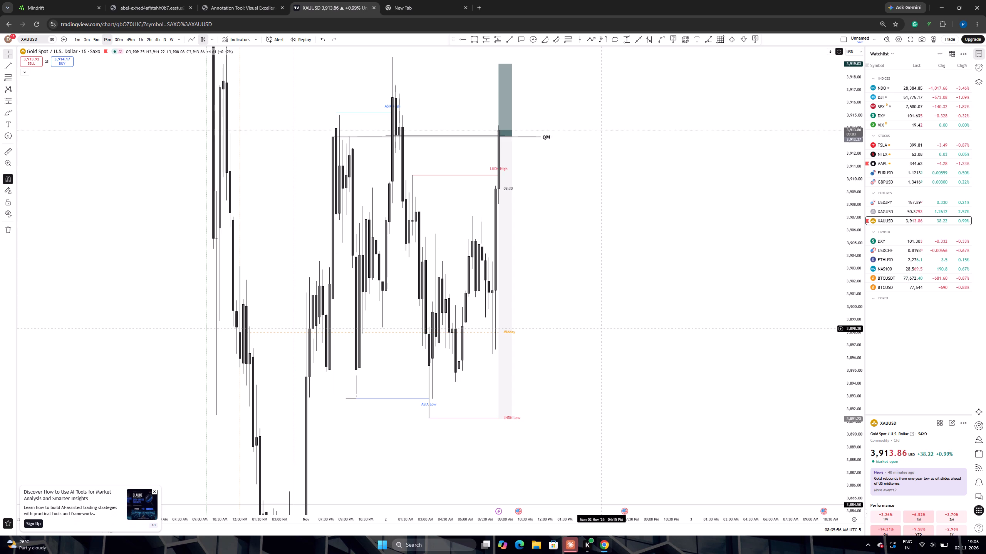
{"action": "left_click", "coordinate": [92, 38]}
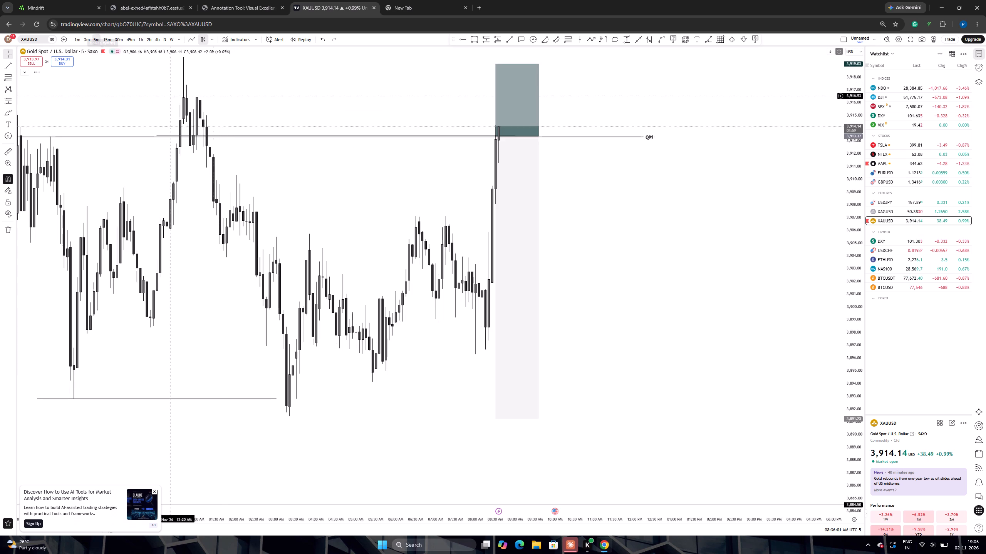
On the 1-minute chart, draw a horizontal trend line along the London high from 2:00 AM to 8:29 AM.
{"action": "left_click", "coordinate": [78, 38]}
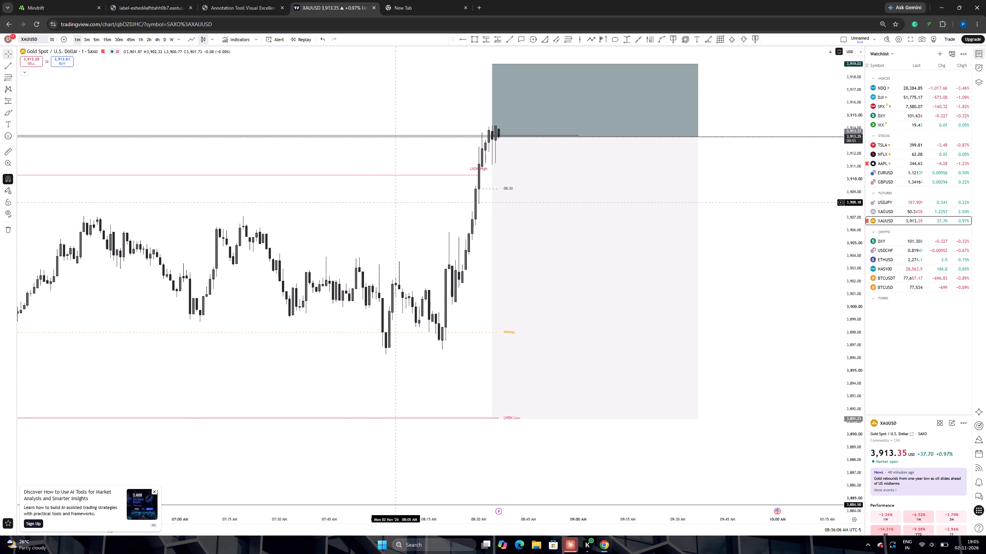
{"action": "scroll", "coordinate": [431, 194], "scroll_direction": "down", "scroll_amount": 3}
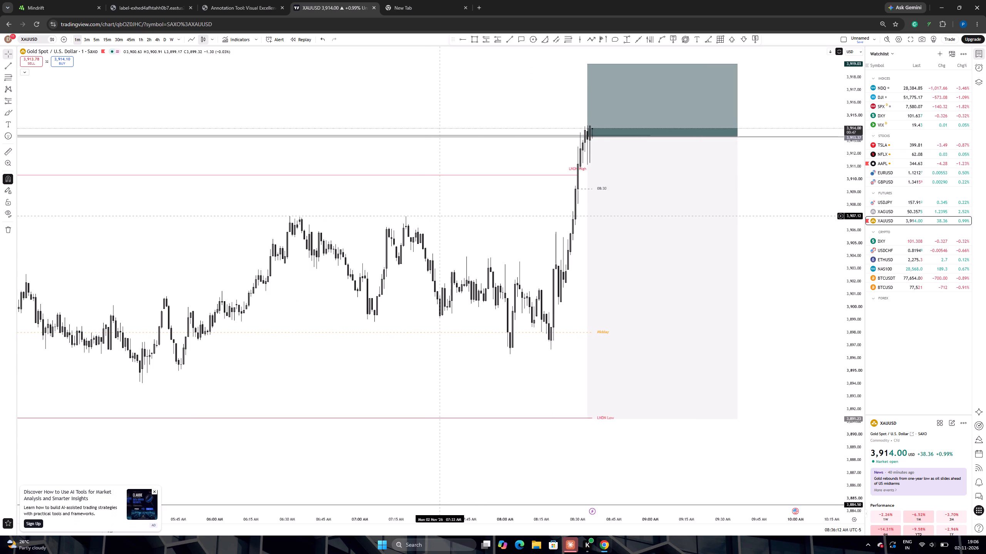
{"action": "scroll", "coordinate": [528, 262], "scroll_direction": "down", "scroll_amount": 4}
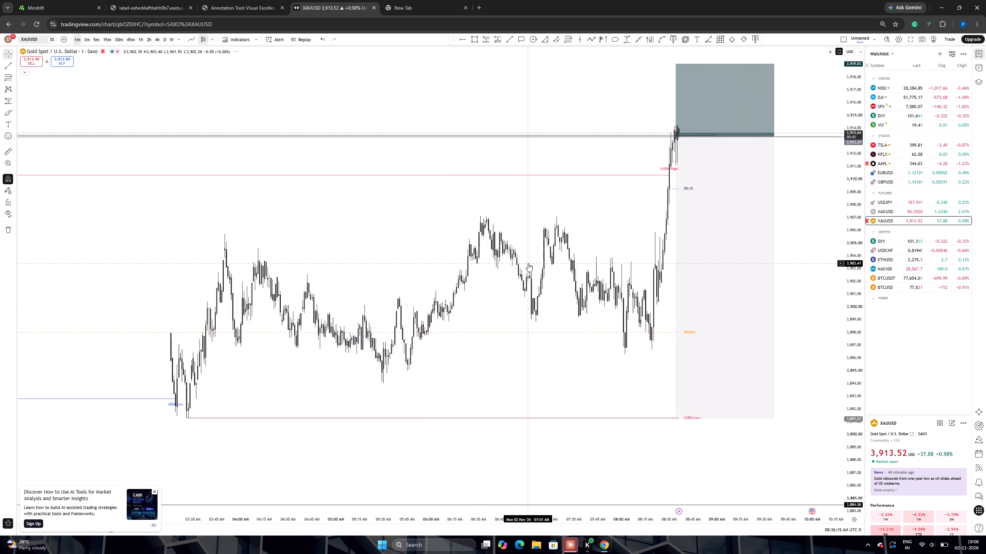
{"action": "scroll", "coordinate": [528, 264], "scroll_direction": "up", "scroll_amount": 4}
{"action": "scroll", "coordinate": [528, 266], "scroll_direction": "down", "scroll_amount": 7}
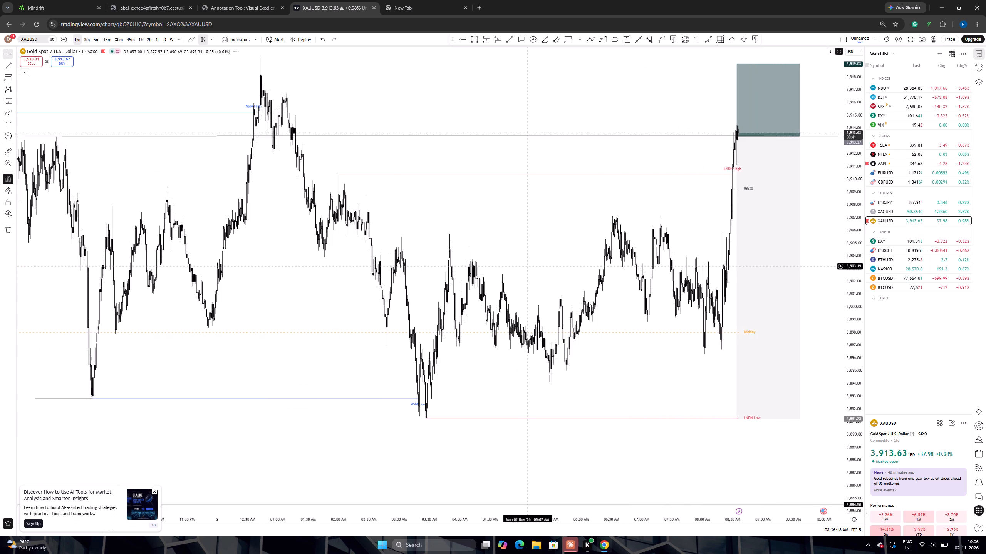
{"action": "scroll", "coordinate": [528, 266], "scroll_direction": "down", "scroll_amount": 1}
{"action": "scroll", "coordinate": [545, 269], "scroll_direction": "up", "scroll_amount": 2}
{"action": "left_click_drag", "start_coordinate": [545, 269], "coordinate": [497, 257]}
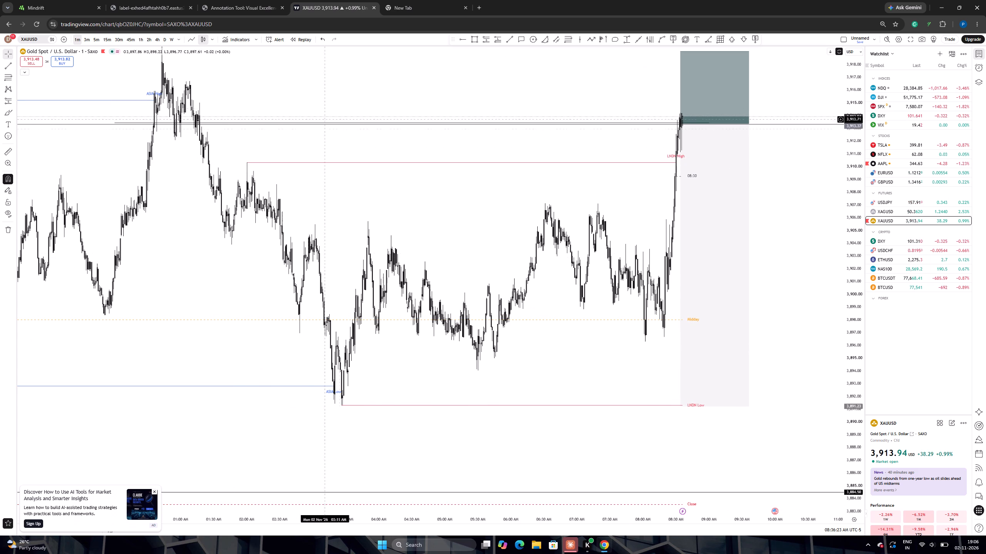
{"action": "left_click", "coordinate": [507, 38]}
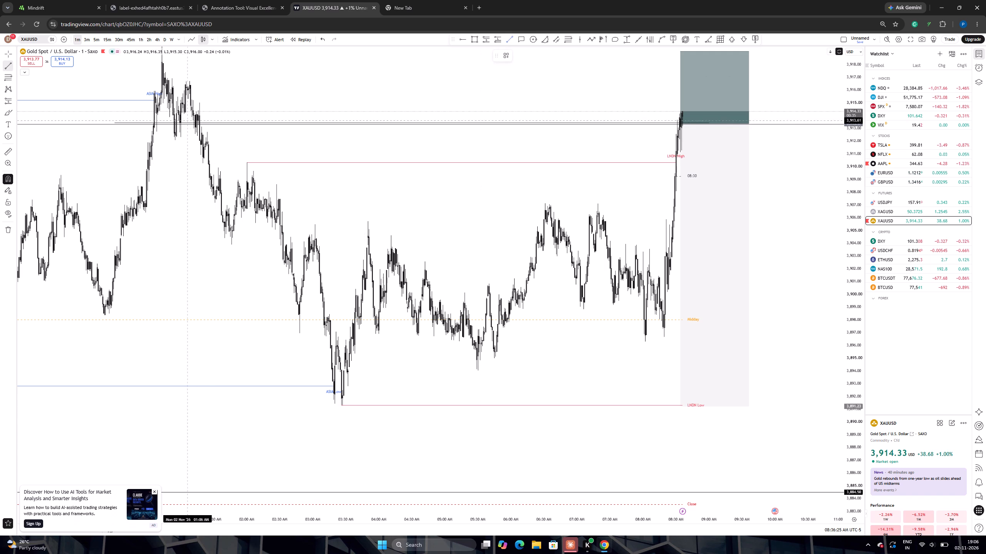
{"action": "left_click", "coordinate": [246, 162]}
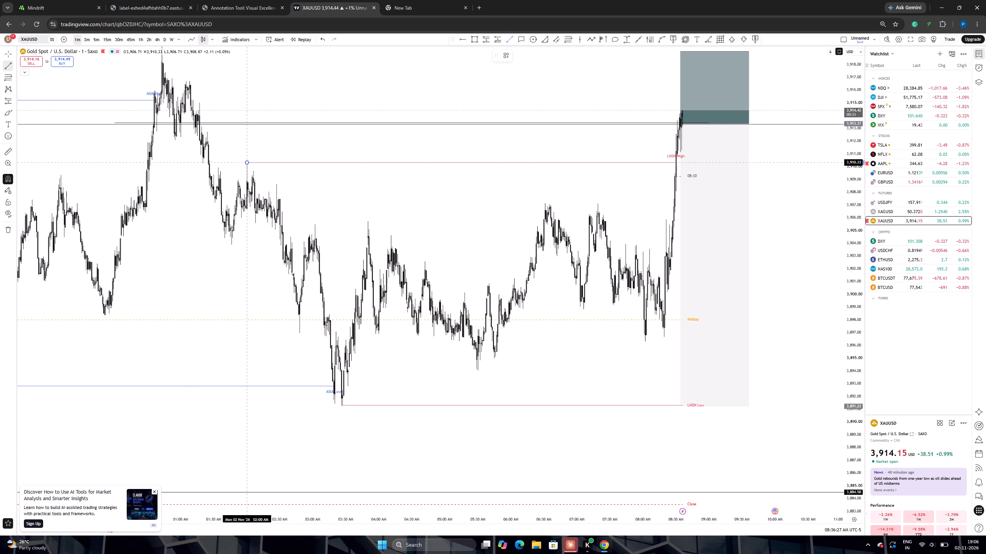
{"action": "left_click", "coordinate": [675, 172], "text": "shift"}
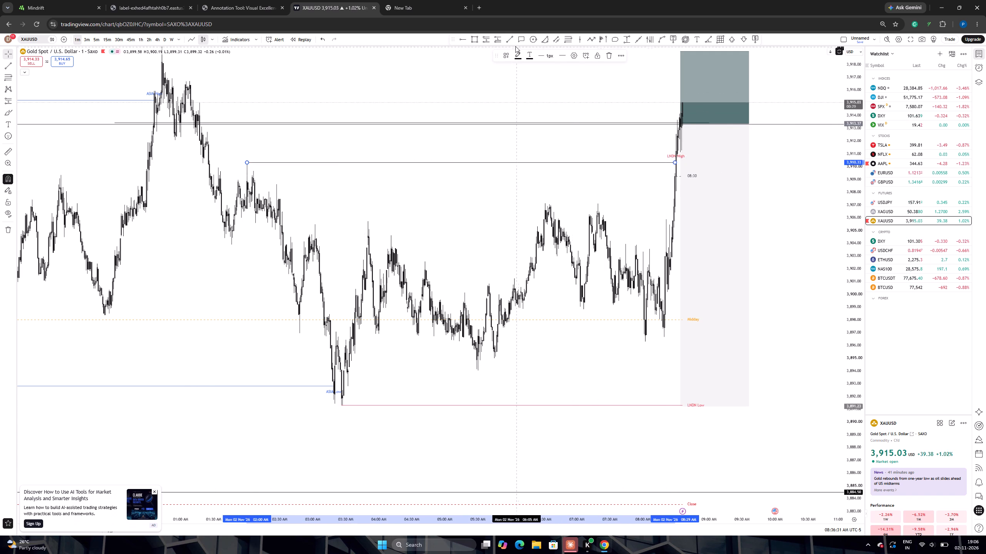
Apply the saved Inducement drawing template to the trend line on the London high.
{"action": "left_click", "coordinate": [508, 56]}
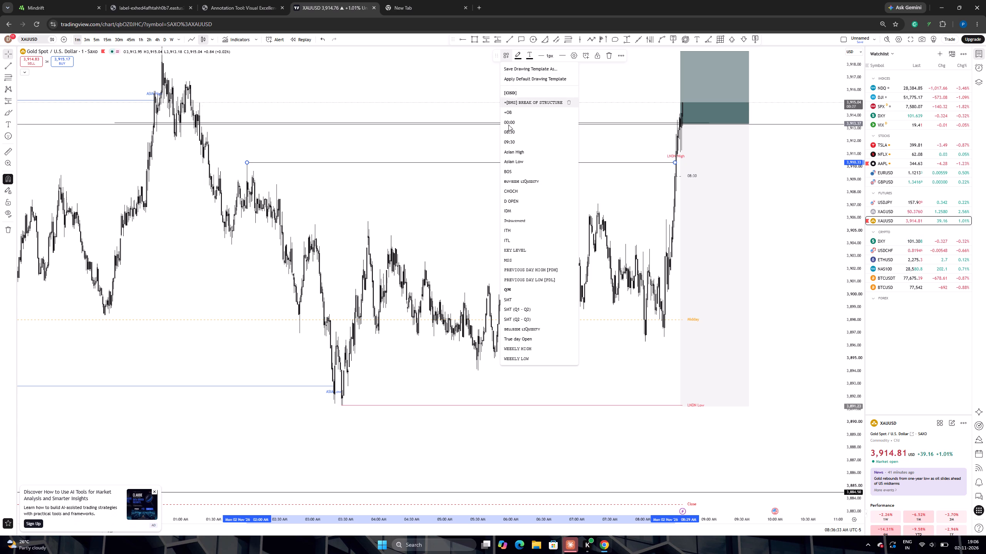
{"action": "left_click", "coordinate": [513, 220]}
{"action": "left_click", "coordinate": [489, 212]}
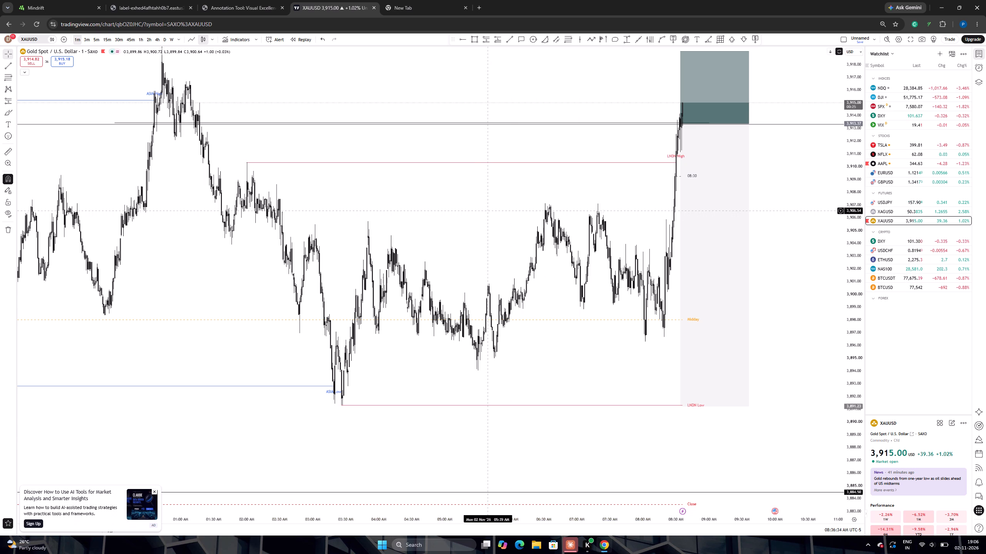
Review the inducement line and short position projection on the 1-minute, 3-minute and 5-minute charts.
{"action": "scroll", "coordinate": [493, 205], "scroll_direction": "down", "scroll_amount": 5}
{"action": "left_click_drag", "start_coordinate": [555, 201], "coordinate": [460, 234]}
{"action": "left_click_drag", "start_coordinate": [548, 100], "coordinate": [542, 113]}
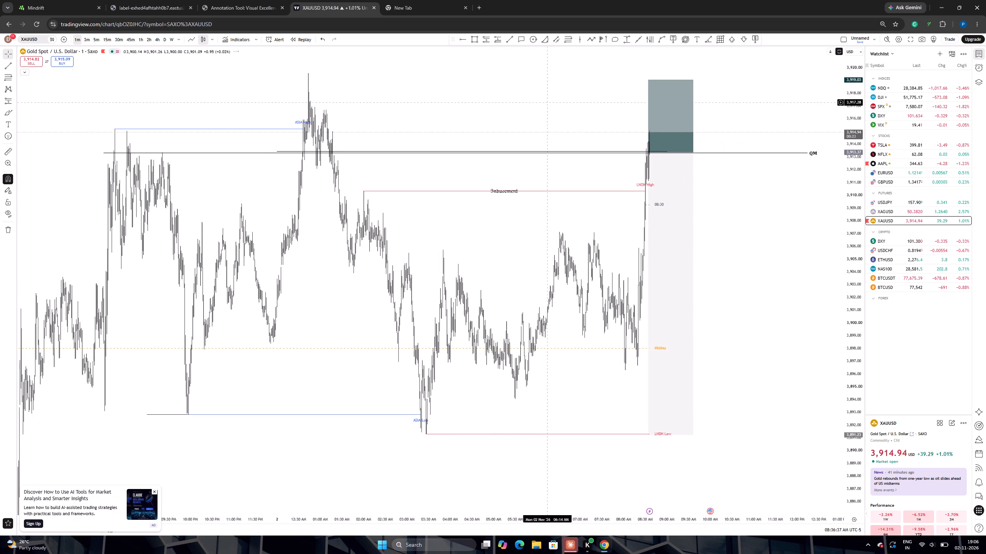
{"action": "left_click_drag", "start_coordinate": [542, 113], "coordinate": [533, 125]}
{"action": "scroll", "coordinate": [495, 139], "scroll_direction": "up", "scroll_amount": 5}
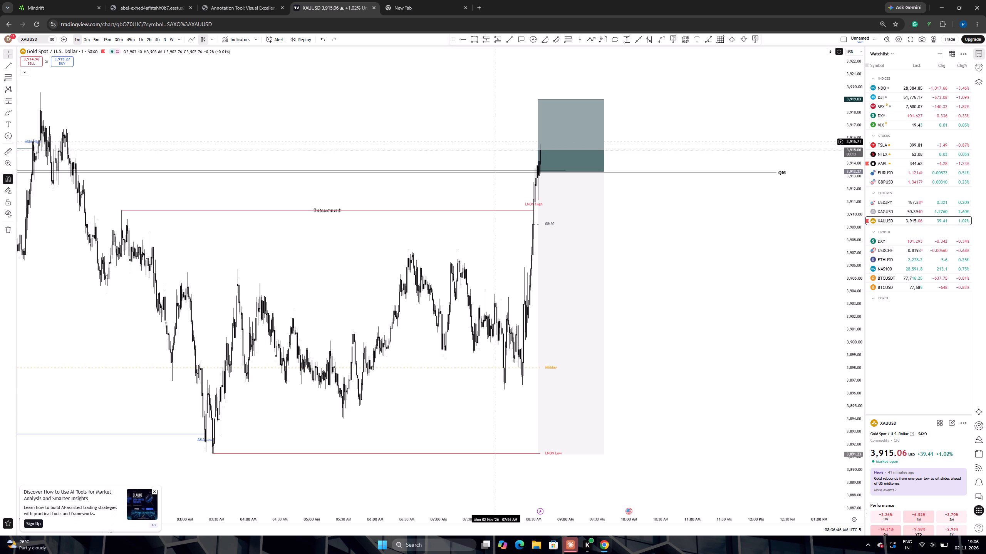
{"action": "left_click_drag", "start_coordinate": [337, 127], "coordinate": [370, 128]}
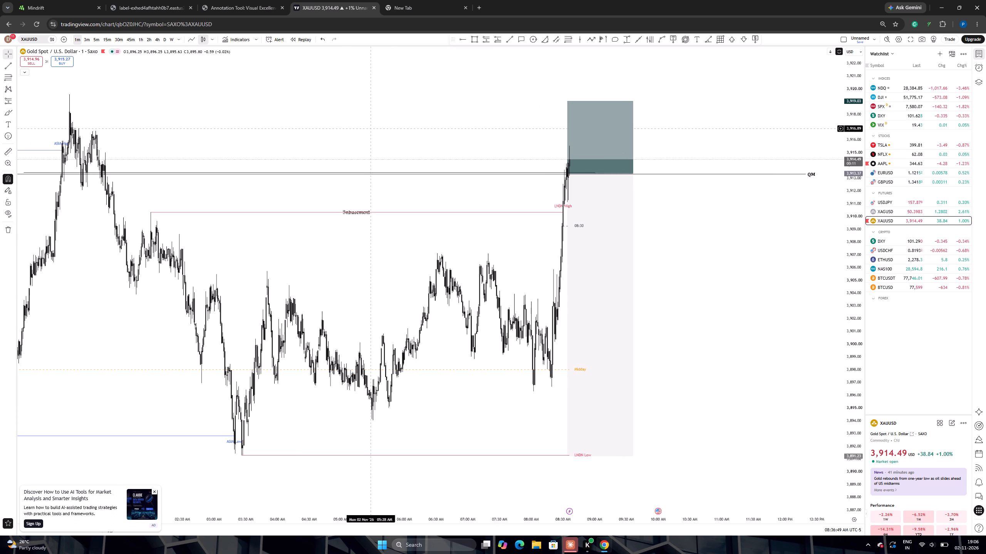
{"action": "left_click", "coordinate": [88, 40]}
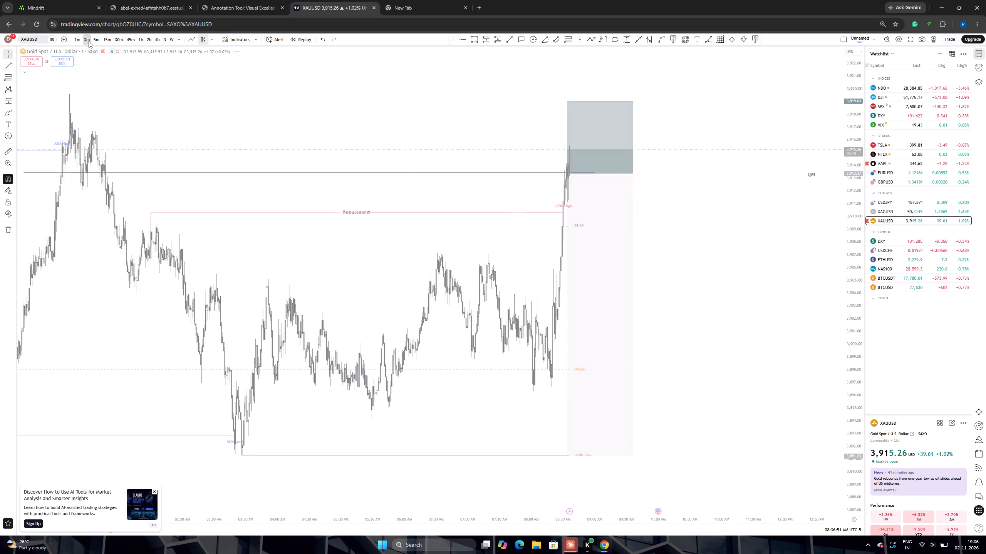
{"action": "scroll", "coordinate": [421, 167], "scroll_direction": "up", "scroll_amount": 6}
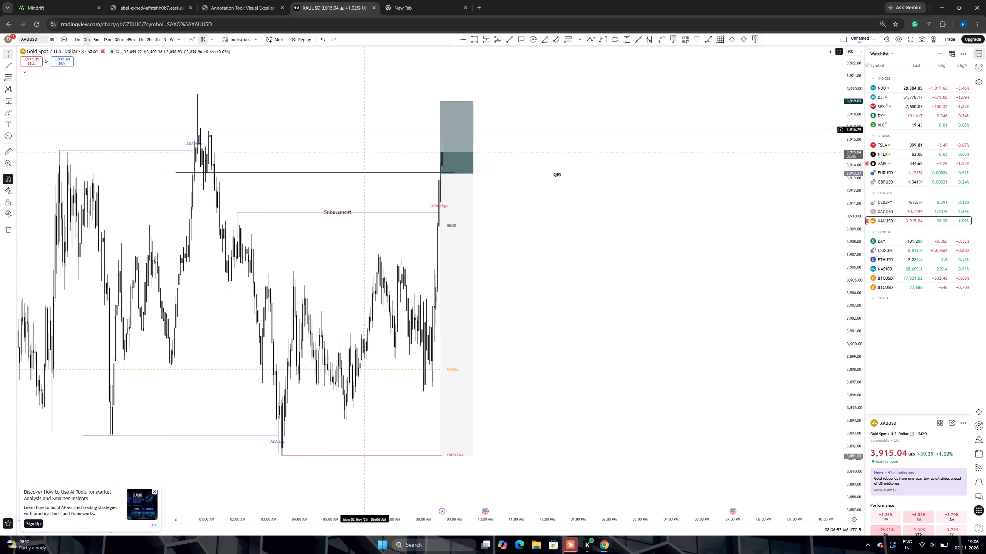
{"action": "left_click", "coordinate": [97, 39]}
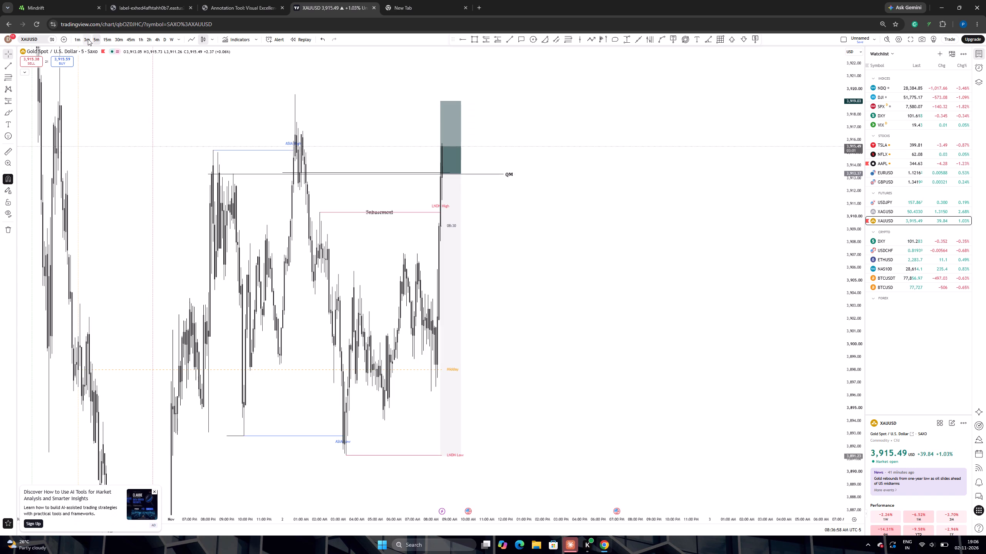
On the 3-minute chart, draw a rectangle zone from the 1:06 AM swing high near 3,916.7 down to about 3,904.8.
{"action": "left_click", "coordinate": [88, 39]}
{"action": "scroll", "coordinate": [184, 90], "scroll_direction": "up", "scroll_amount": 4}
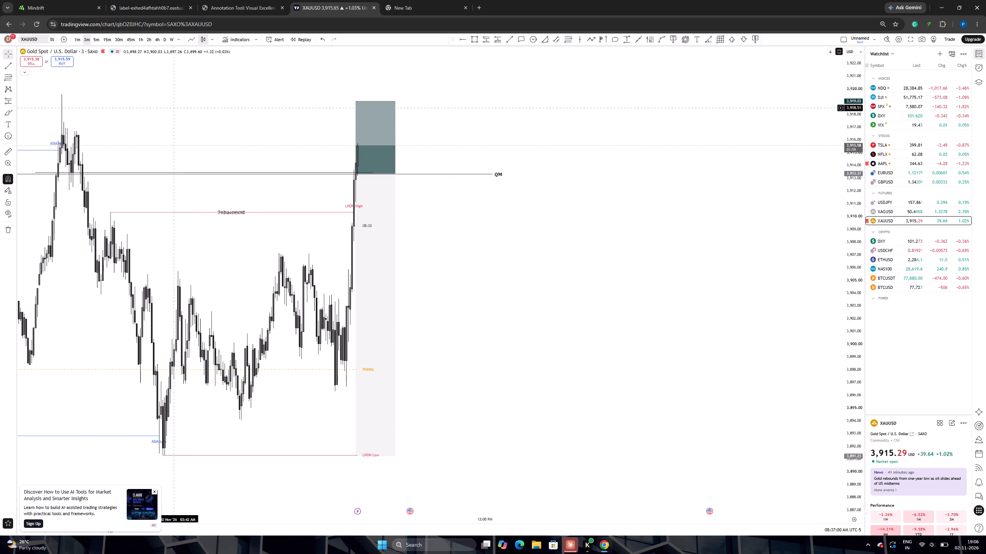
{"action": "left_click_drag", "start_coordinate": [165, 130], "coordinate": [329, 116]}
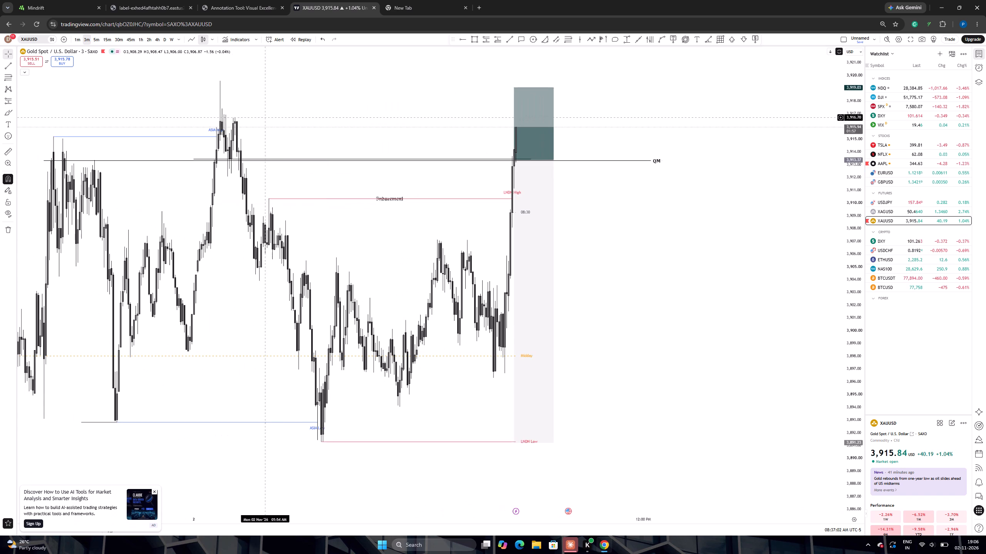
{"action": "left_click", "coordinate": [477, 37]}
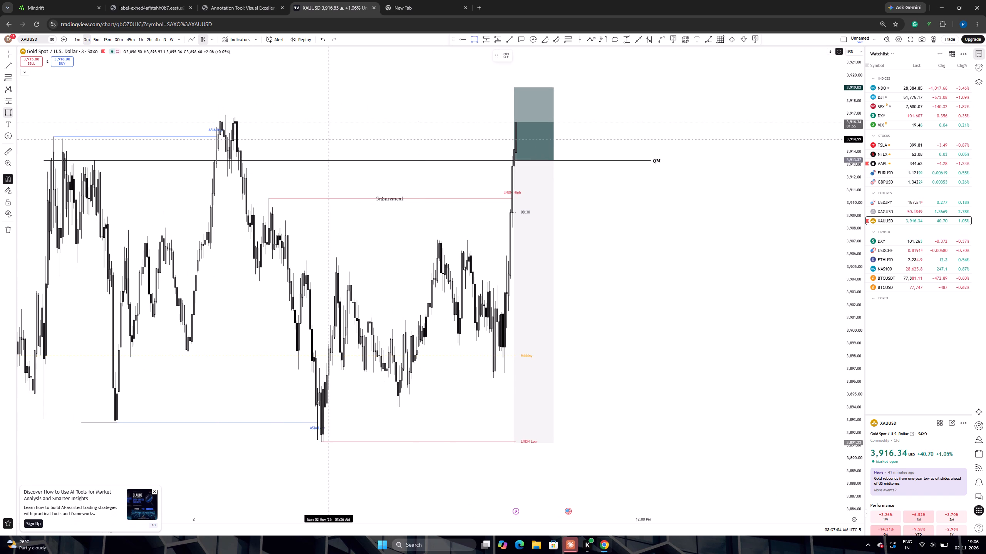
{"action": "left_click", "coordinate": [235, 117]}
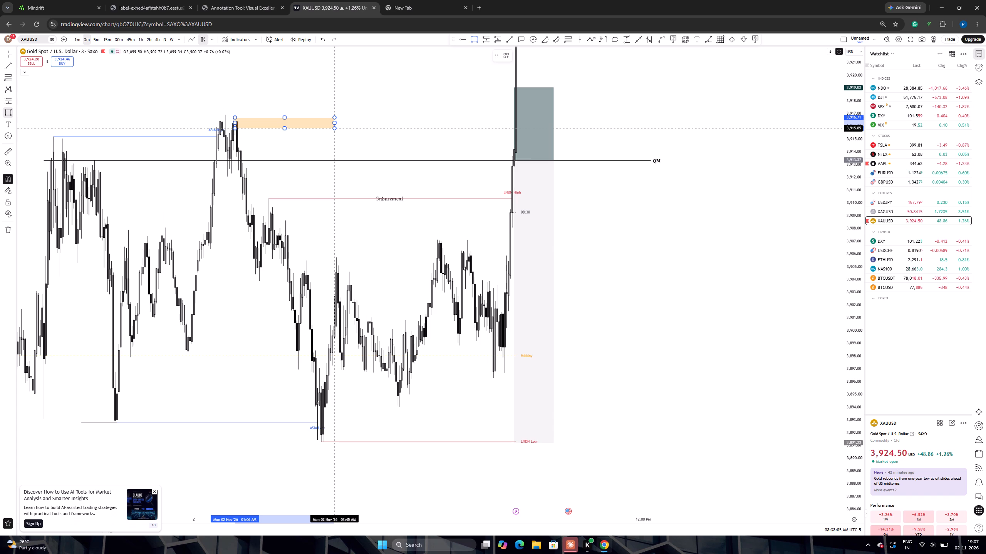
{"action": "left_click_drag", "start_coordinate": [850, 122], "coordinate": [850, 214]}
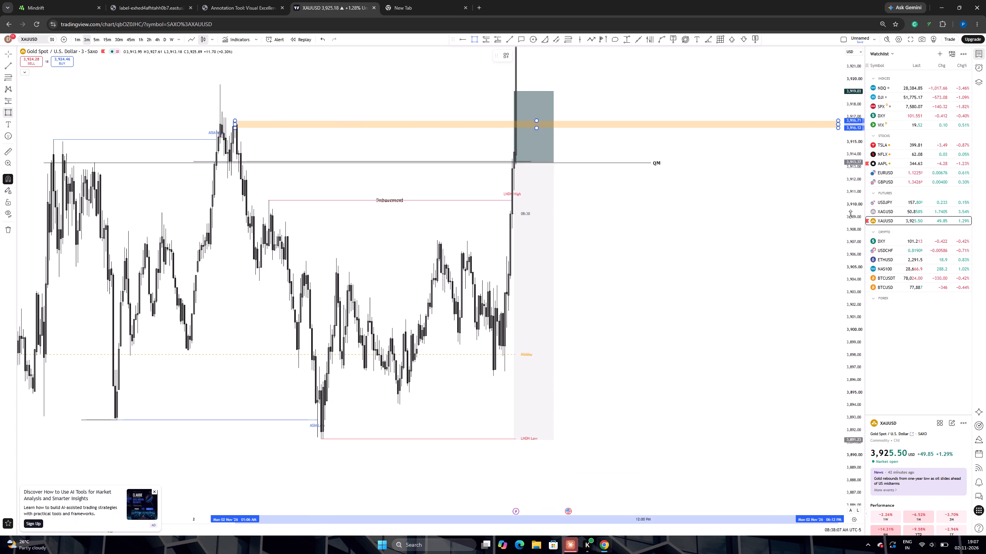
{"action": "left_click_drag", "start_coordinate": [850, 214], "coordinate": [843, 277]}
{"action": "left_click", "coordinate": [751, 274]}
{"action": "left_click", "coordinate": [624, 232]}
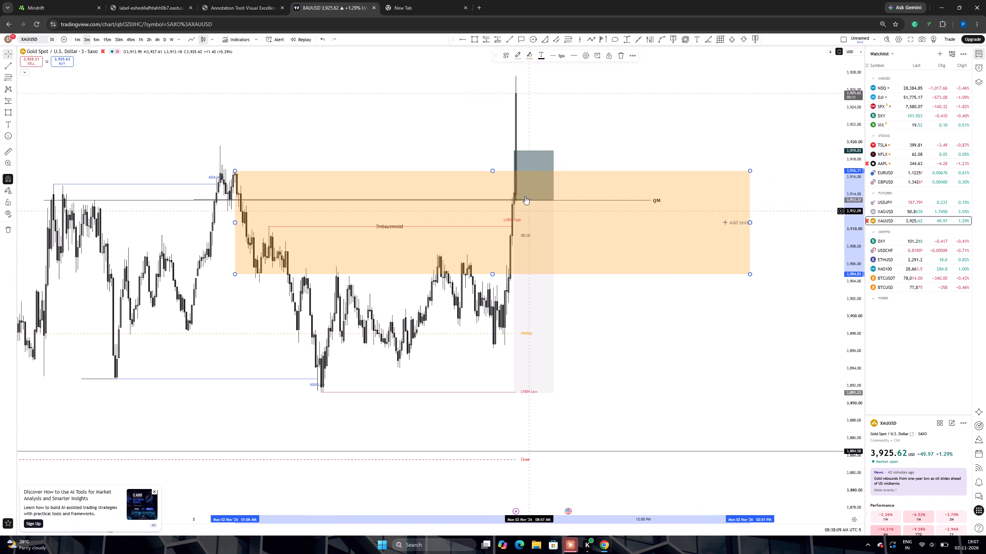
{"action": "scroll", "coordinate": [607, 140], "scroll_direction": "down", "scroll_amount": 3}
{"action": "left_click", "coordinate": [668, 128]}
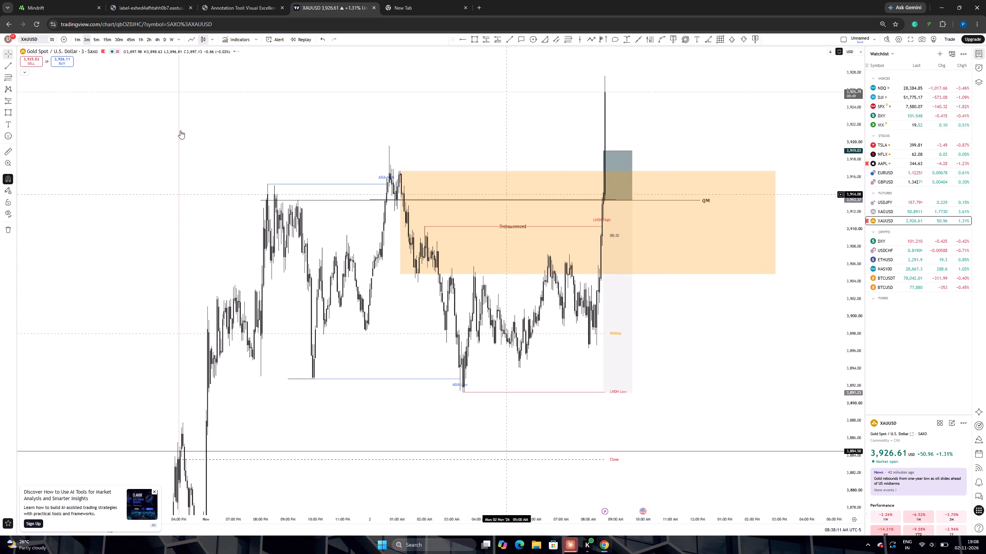
Measure the price range of the 8:21 AM rally from about 3,903, and clear the measurement.
{"action": "left_click", "coordinate": [8, 151]}
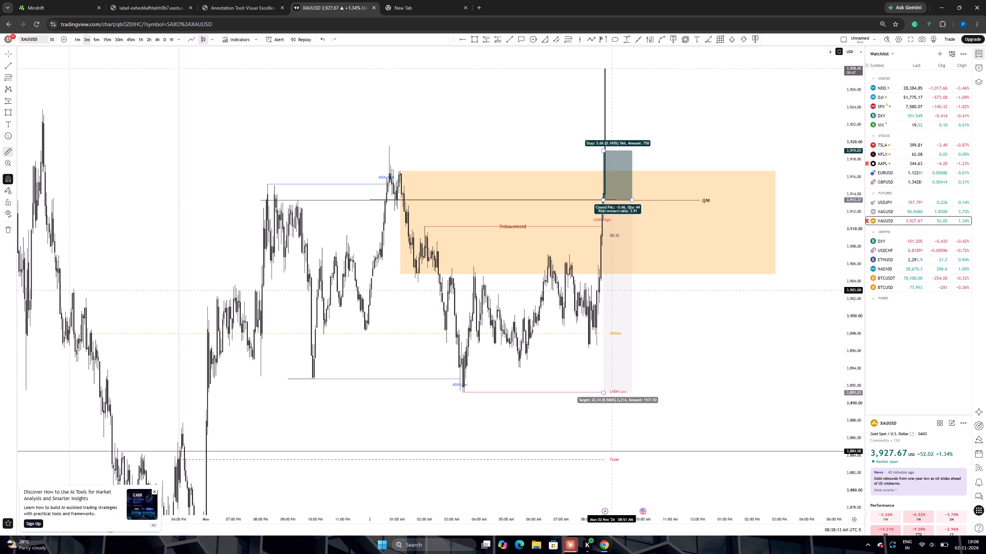
{"action": "left_click_drag", "start_coordinate": [599, 293], "coordinate": [601, 277]}
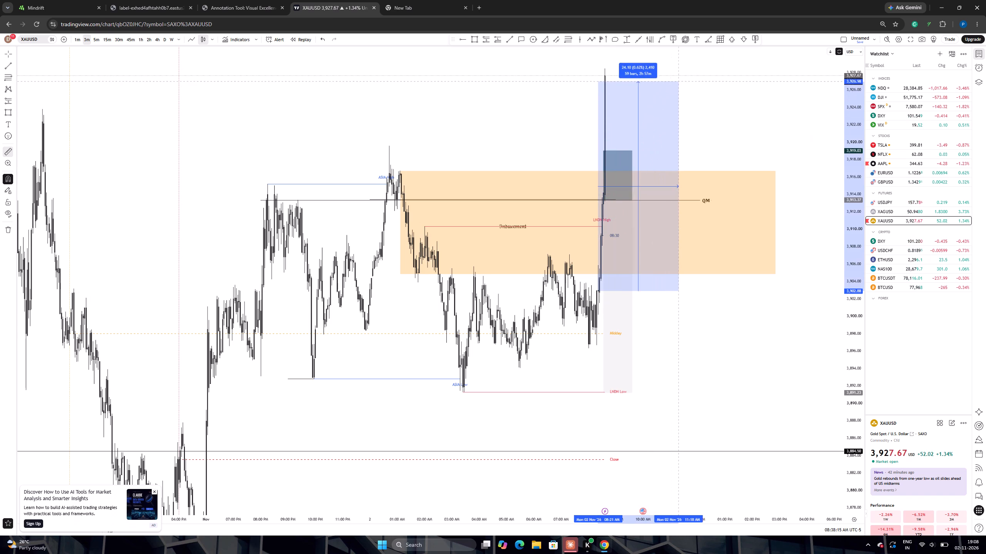
{"action": "left_click", "coordinate": [693, 68]}
{"action": "left_click_drag", "start_coordinate": [855, 90], "coordinate": [849, 215]}
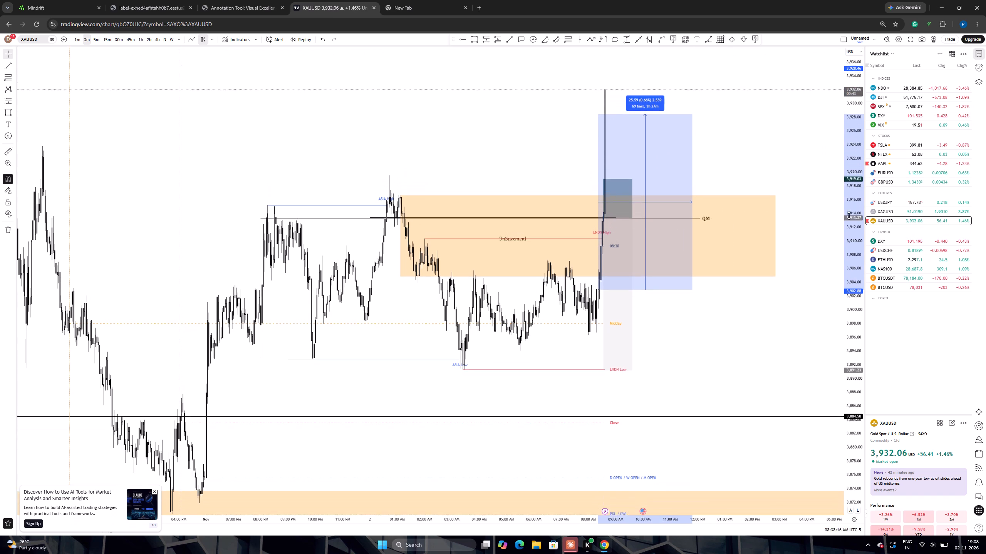
{"action": "left_click_drag", "start_coordinate": [849, 215], "coordinate": [847, 220]}
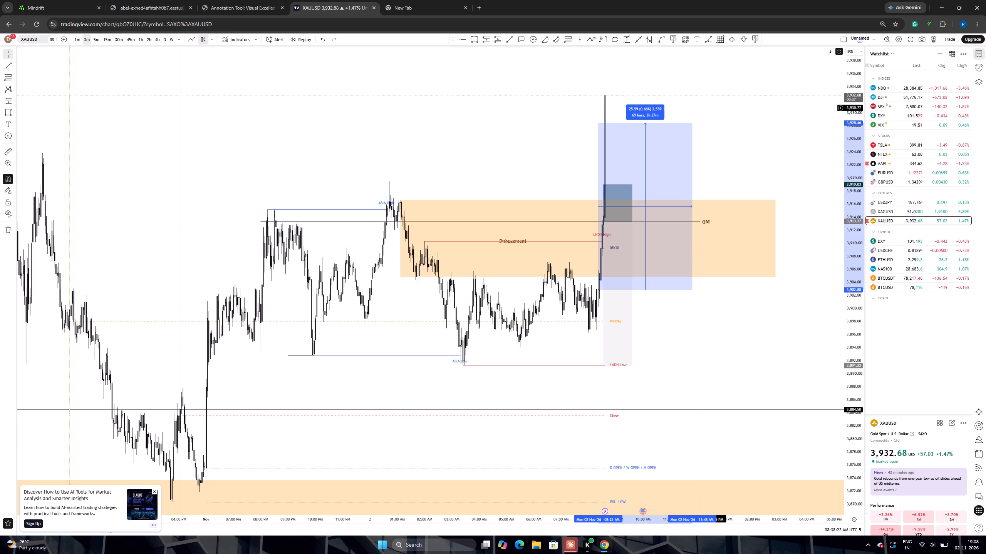
{"action": "left_click", "coordinate": [677, 95]}
{"action": "left_click_drag", "start_coordinate": [688, 106], "coordinate": [687, 147]}
Delete the short position projection at the QM line.
{"action": "left_click", "coordinate": [612, 238]}
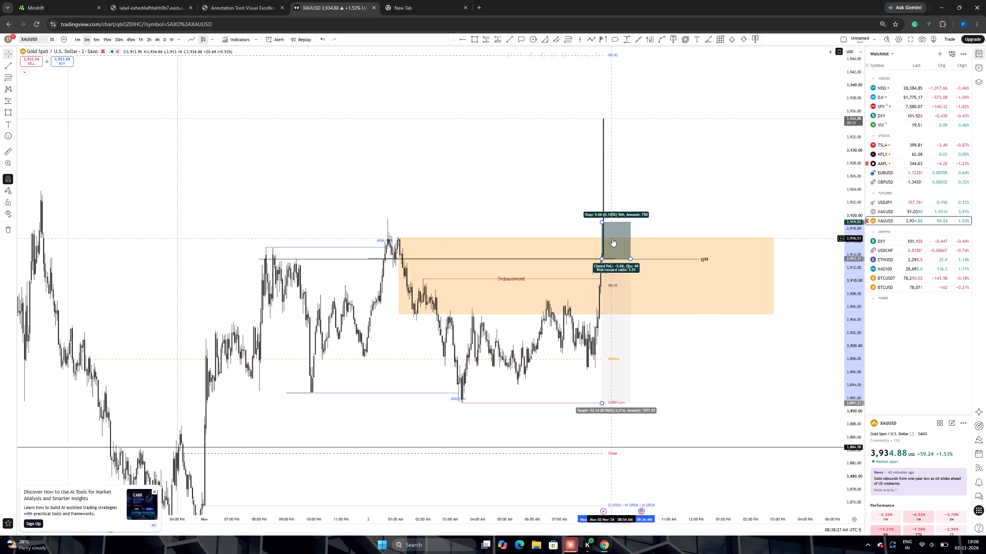
{"action": "left_click", "coordinate": [601, 55]}
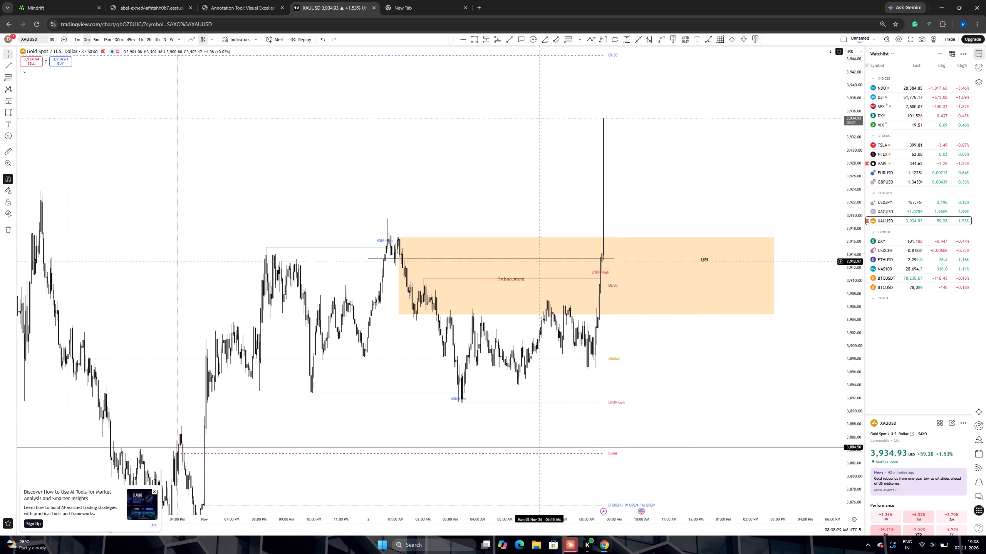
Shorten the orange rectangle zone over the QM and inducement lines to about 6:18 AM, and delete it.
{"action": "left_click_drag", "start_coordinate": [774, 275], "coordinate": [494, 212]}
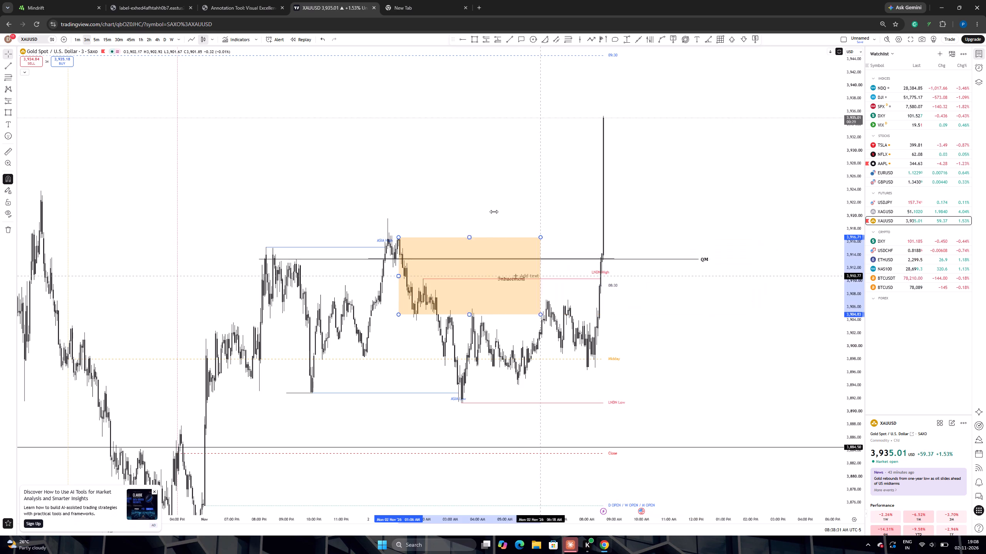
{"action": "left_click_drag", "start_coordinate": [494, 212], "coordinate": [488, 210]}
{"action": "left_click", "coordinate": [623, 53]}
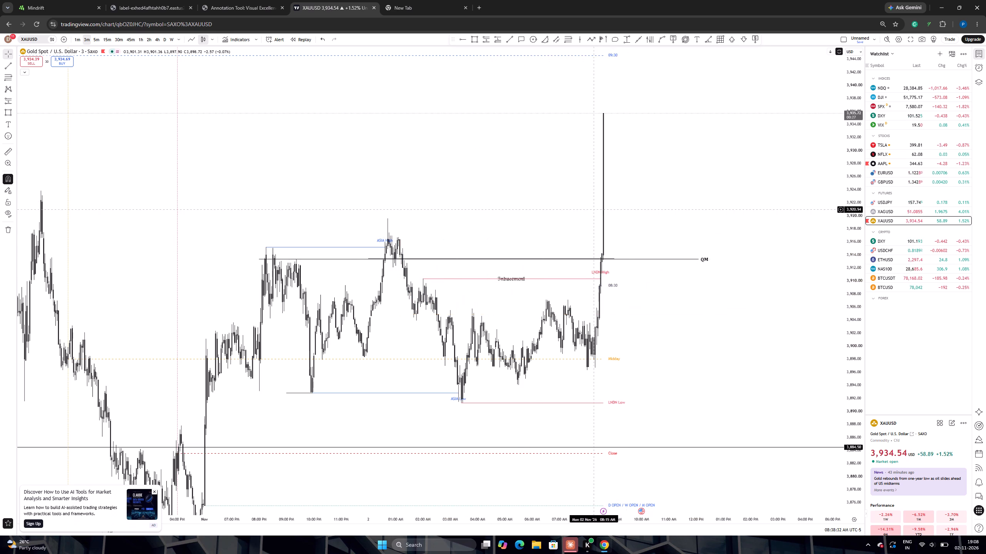
Measure the rally from about 3,902.75 at 8:24 AM up to its high near 3,935, and clear the measurement.
{"action": "scroll", "coordinate": [607, 207], "scroll_direction": "up", "scroll_amount": 4}
{"action": "scroll", "coordinate": [605, 199], "scroll_direction": "down", "scroll_amount": 11}
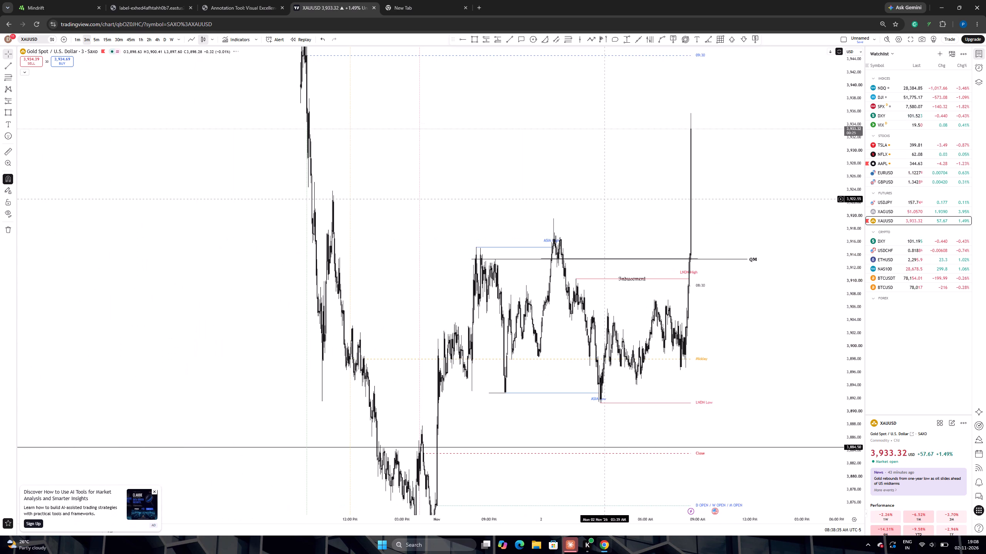
{"action": "scroll", "coordinate": [542, 199], "scroll_direction": "up", "scroll_amount": 5}
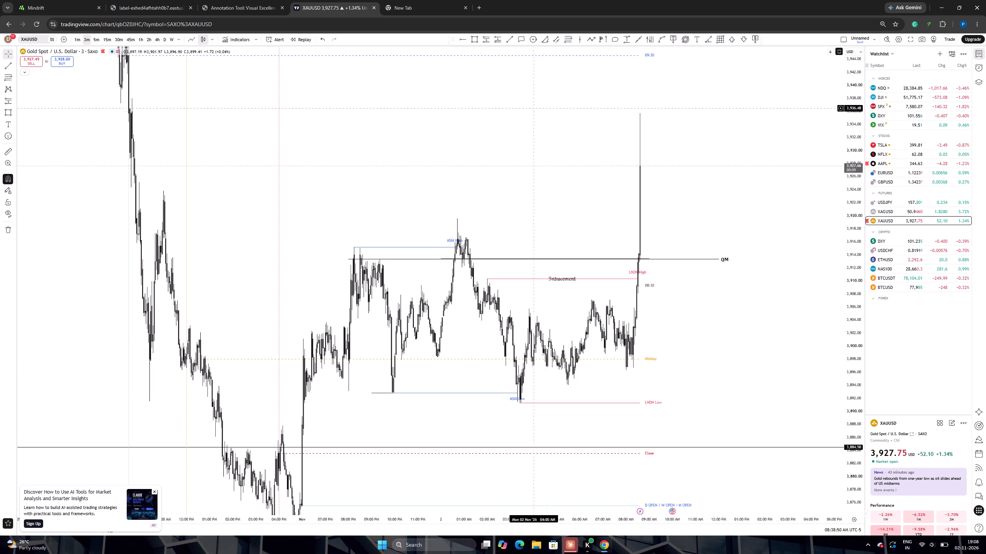
{"action": "scroll", "coordinate": [547, 126], "scroll_direction": "up", "scroll_amount": 7}
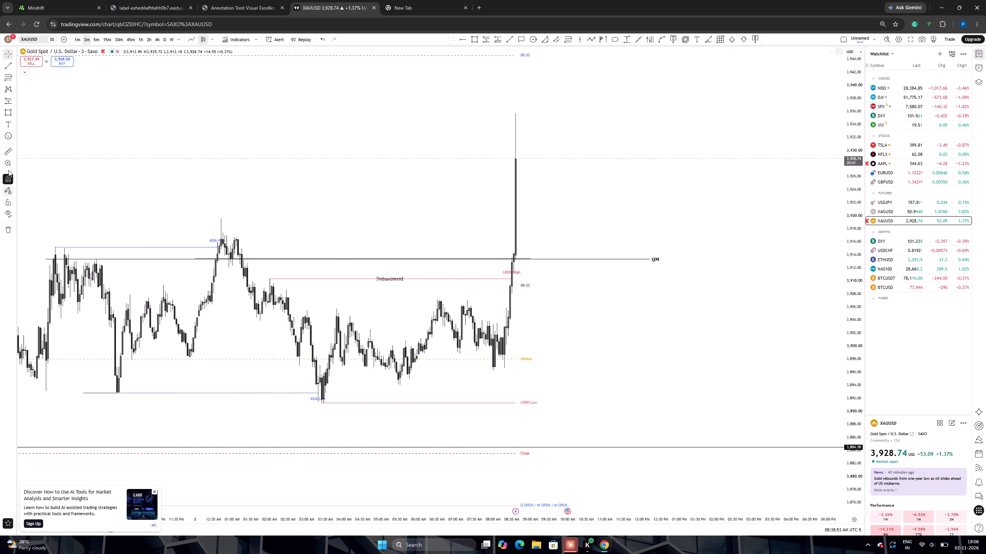
{"action": "left_click", "coordinate": [12, 151]}
{"action": "left_click", "coordinate": [507, 329]}
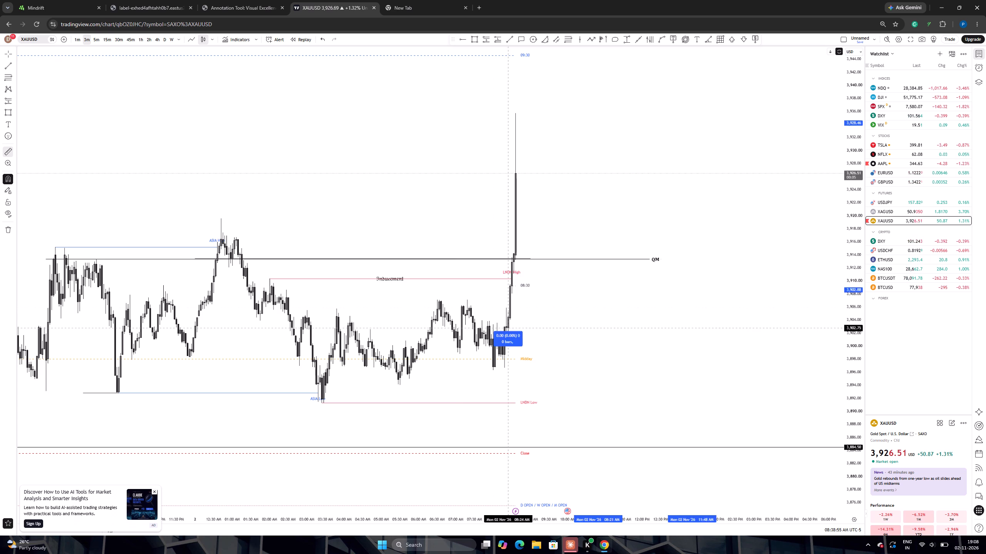
{"action": "left_click", "coordinate": [569, 115]}
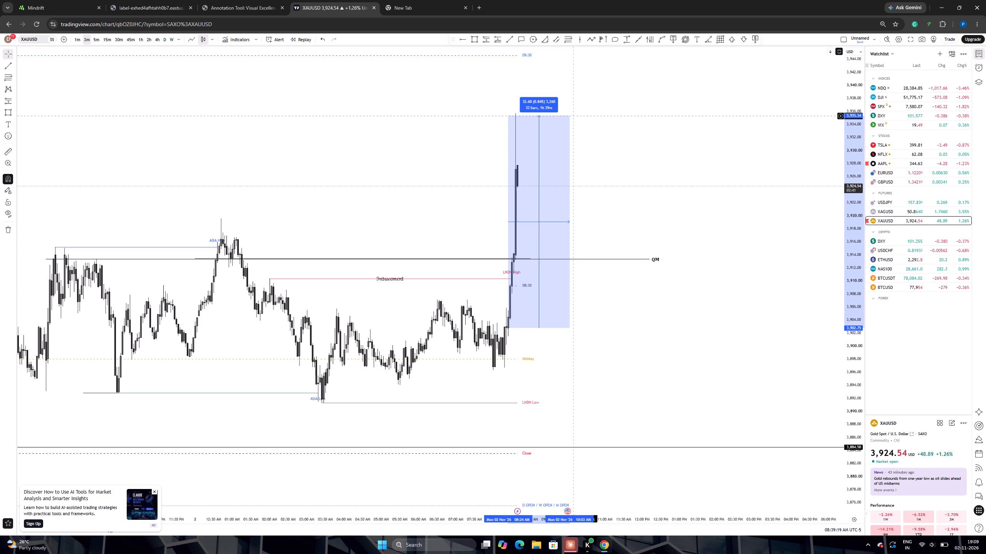
{"action": "scroll", "coordinate": [573, 120], "scroll_direction": "down", "scroll_amount": 6}
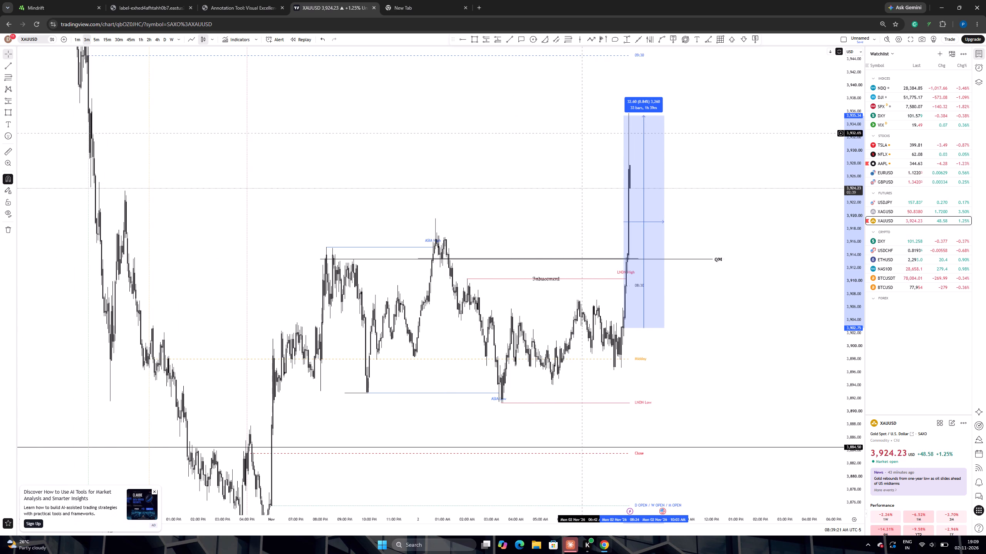
{"action": "scroll", "coordinate": [486, 157], "scroll_direction": "up", "scroll_amount": 1}
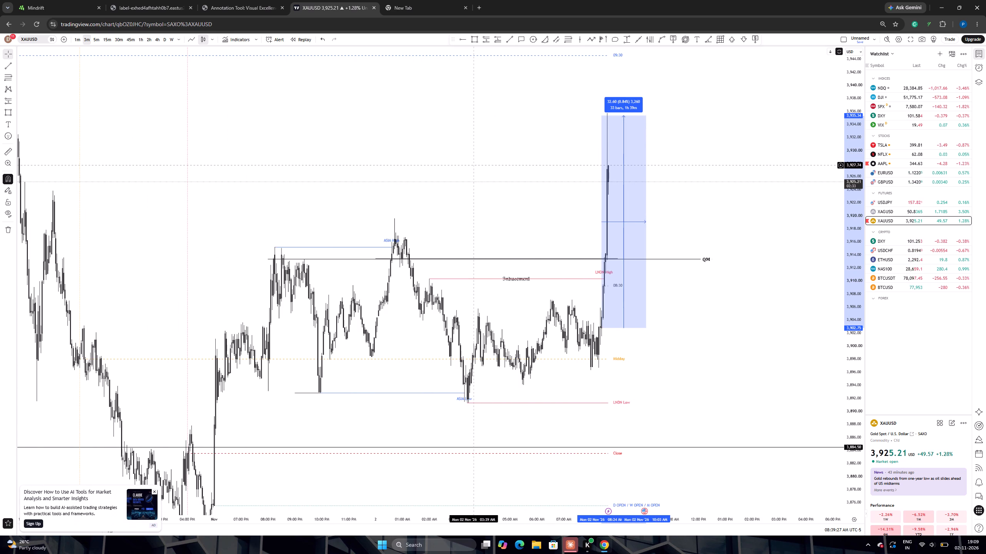
{"action": "left_click", "coordinate": [538, 183]}
Examine the rally through the QM and inducement lines on the 5-minute chart and then the 15-minute chart.
{"action": "left_click_drag", "start_coordinate": [641, 328], "coordinate": [642, 319]}
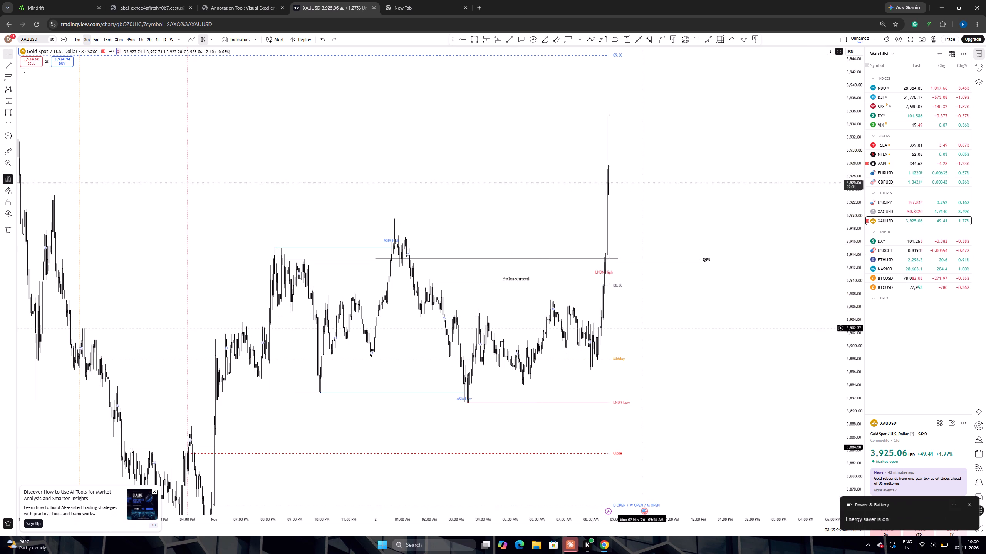
{"action": "left_click_drag", "start_coordinate": [642, 319], "coordinate": [647, 274]}
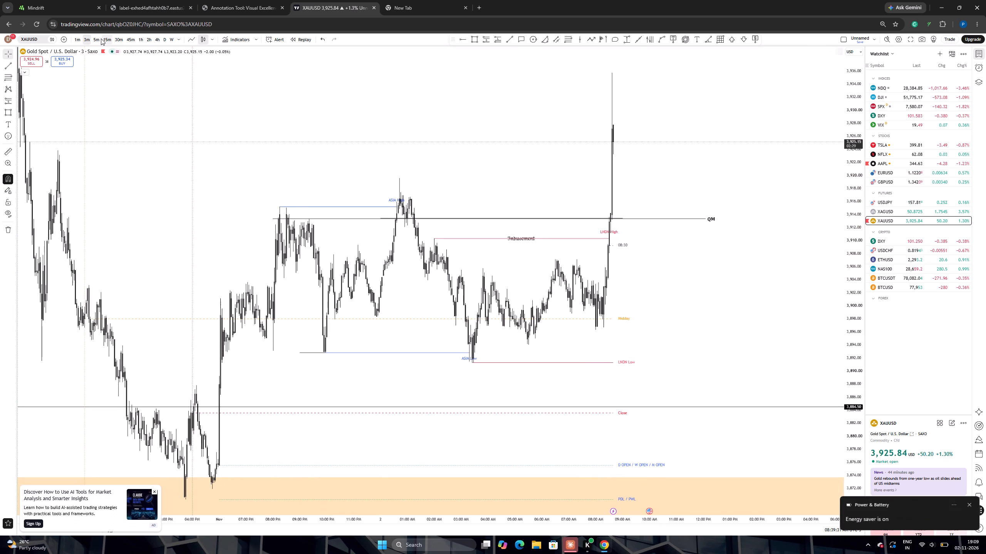
{"action": "left_click", "coordinate": [97, 40]}
{"action": "scroll", "coordinate": [649, 279], "scroll_direction": "up", "scroll_amount": 15}
{"action": "left_click_drag", "start_coordinate": [535, 302], "coordinate": [689, 302]}
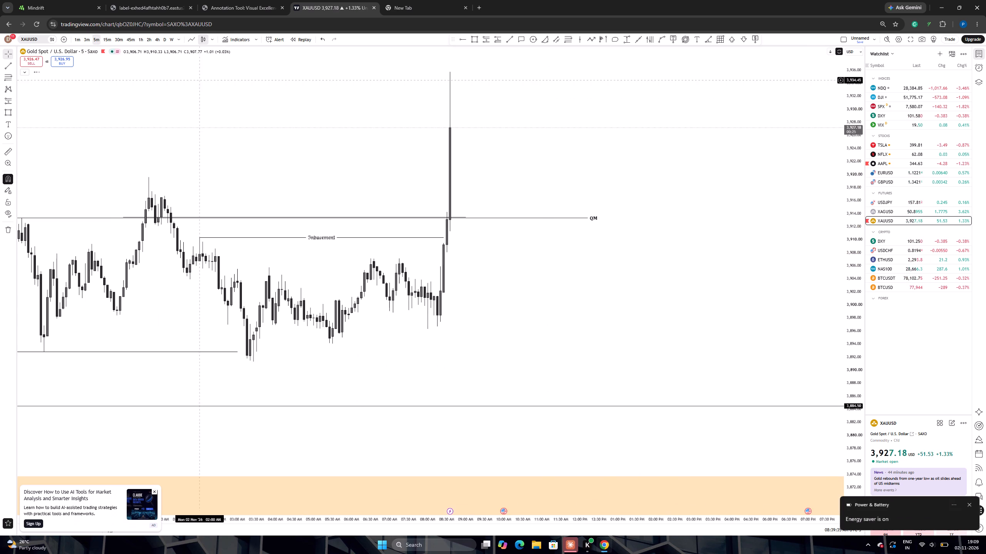
{"action": "left_click", "coordinate": [109, 41]}
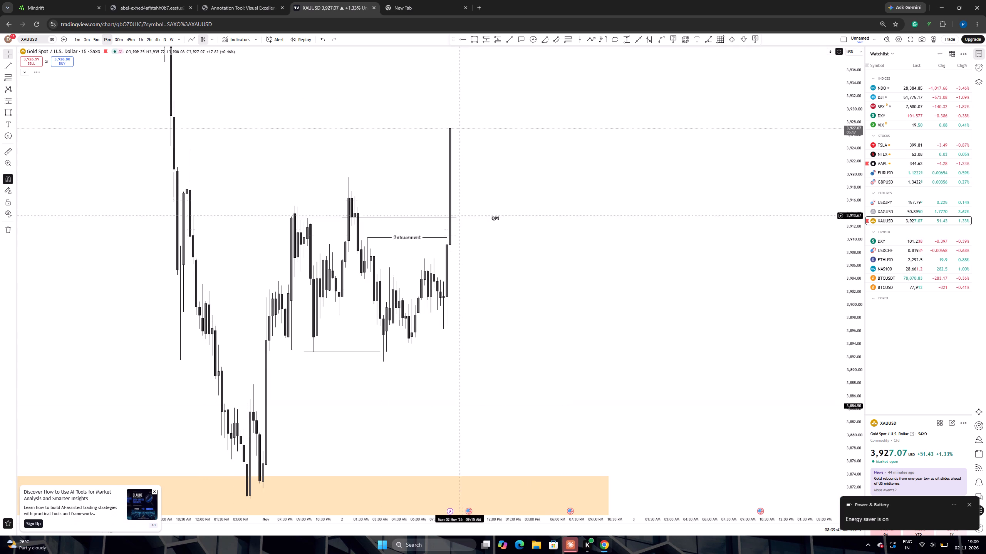
On the 30-minute chart, delete the QM line and the second horizontal line at the same level.
{"action": "left_click", "coordinate": [116, 38]}
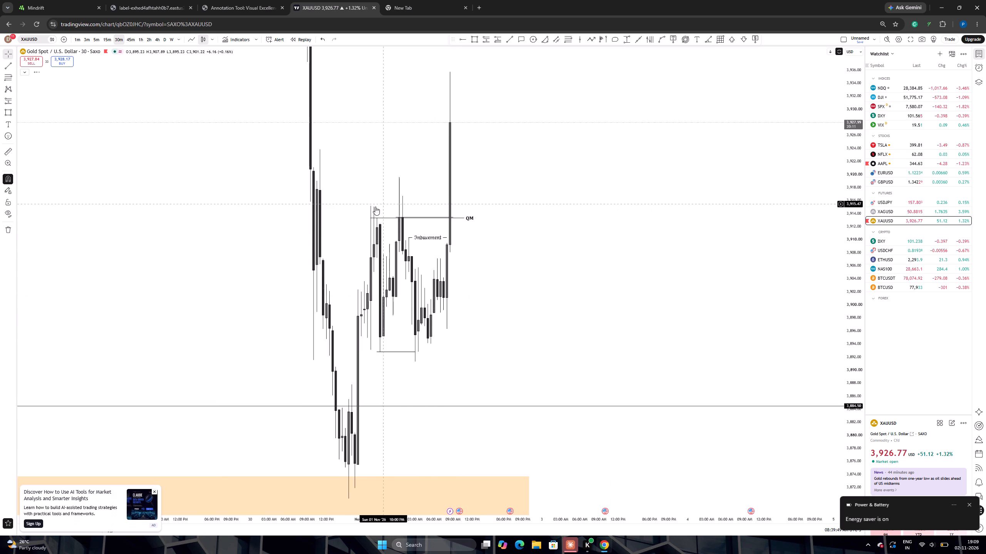
{"action": "left_click", "coordinate": [372, 217]}
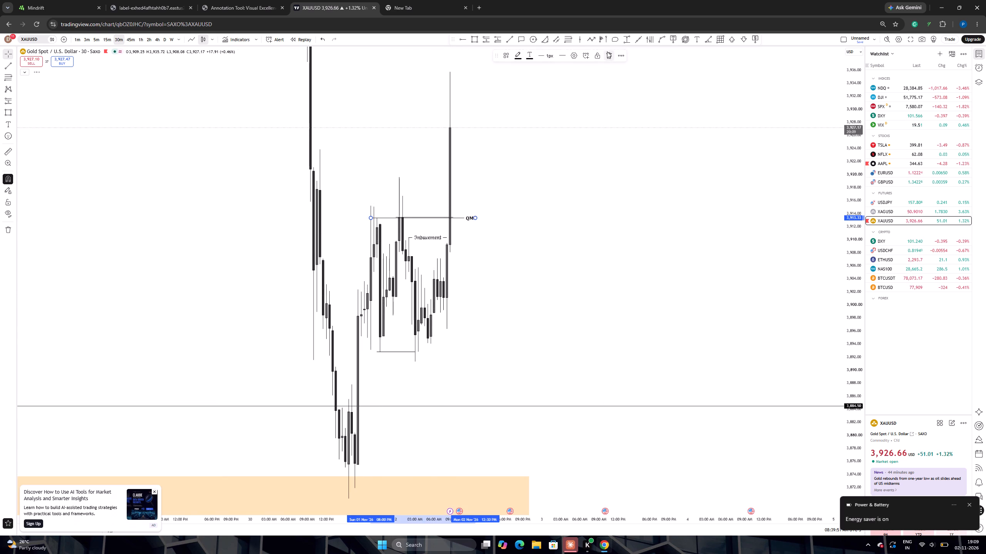
{"action": "left_click", "coordinate": [607, 52]}
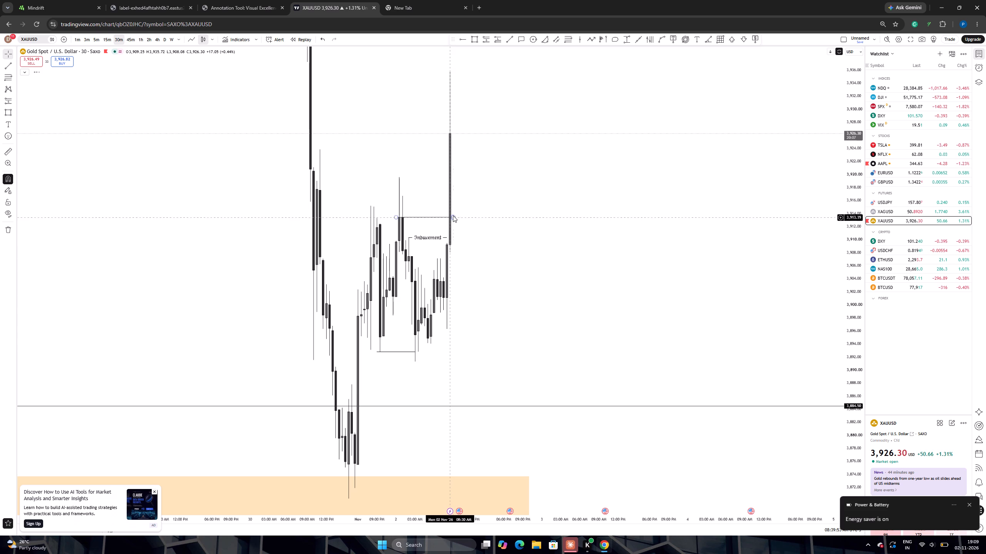
{"action": "left_click", "coordinate": [454, 215]}
{"action": "left_click", "coordinate": [454, 217]}
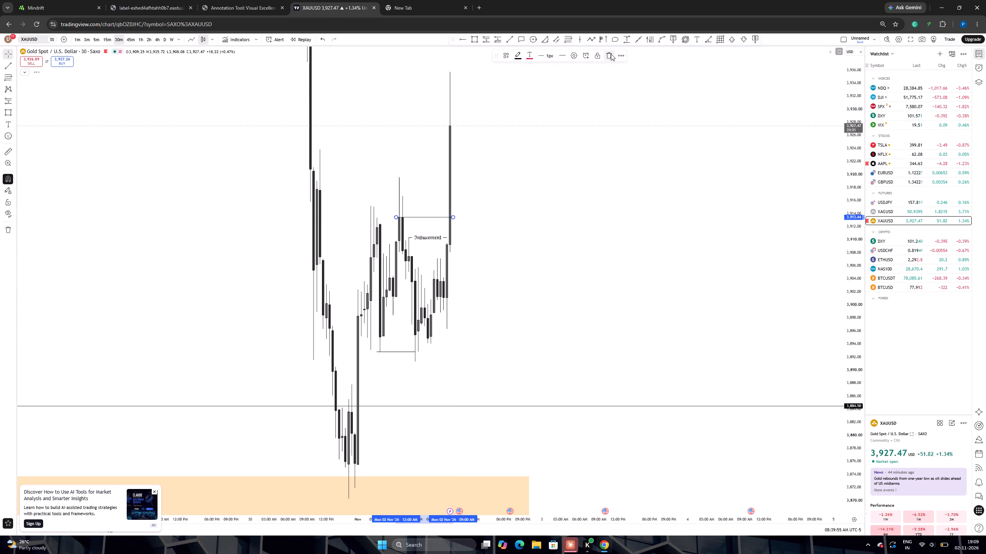
{"action": "left_click", "coordinate": [609, 53]}
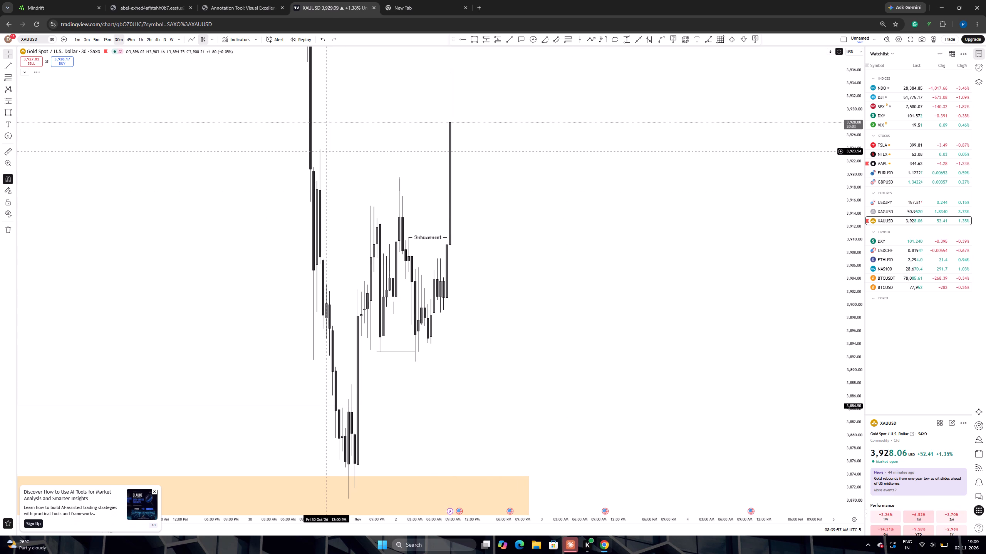
Switch to the 1-minute chart and examine the rally and the earlier swings around the inducement line.
{"action": "left_click_drag", "start_coordinate": [325, 150], "coordinate": [342, 199]}
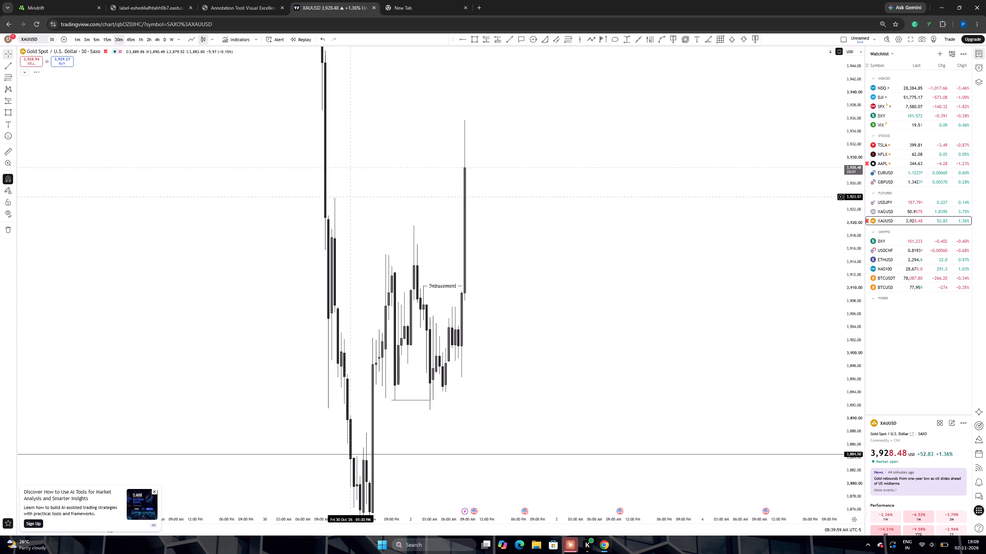
{"action": "left_click", "coordinate": [426, 120]}
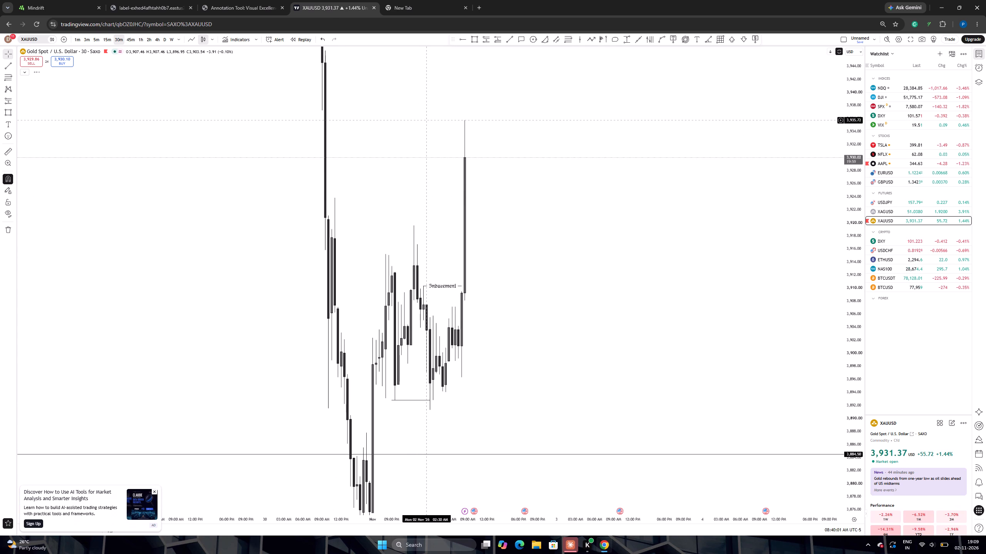
{"action": "double_click", "coordinate": [82, 39]}
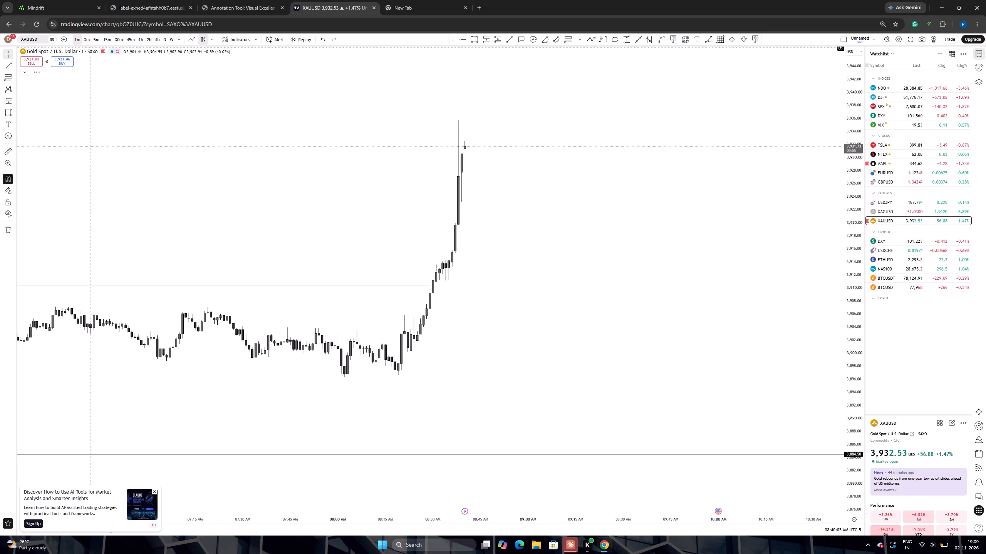
{"action": "scroll", "coordinate": [334, 234], "scroll_direction": "down", "scroll_amount": 13}
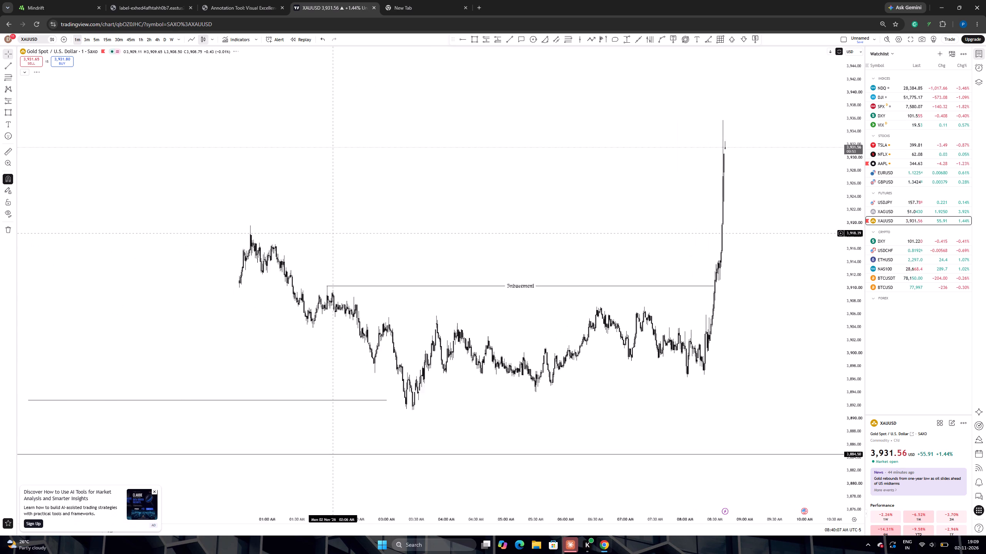
{"action": "scroll", "coordinate": [331, 237], "scroll_direction": "down", "scroll_amount": 4}
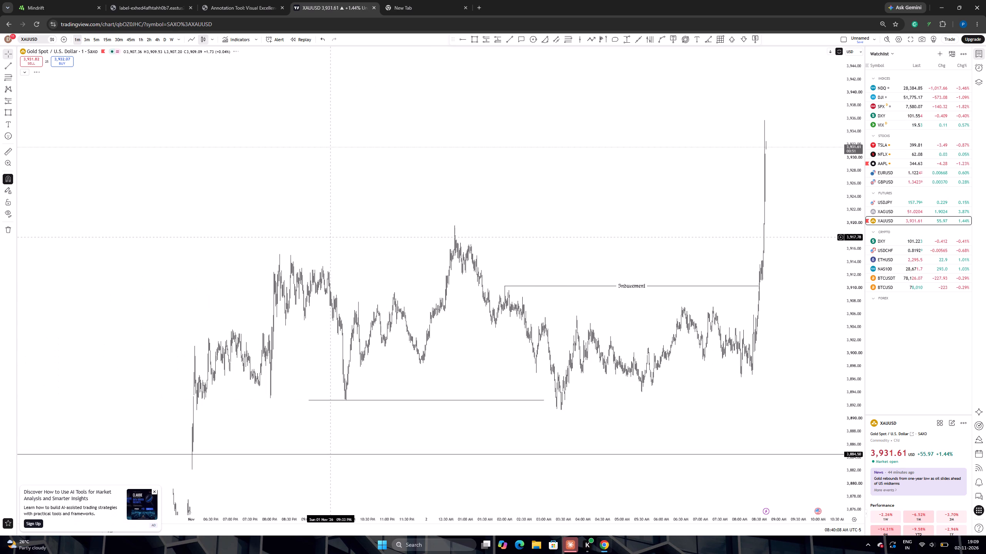
{"action": "scroll", "coordinate": [331, 237], "scroll_direction": "down", "scroll_amount": 3}
{"action": "scroll", "coordinate": [331, 237], "scroll_direction": "up", "scroll_amount": 6}
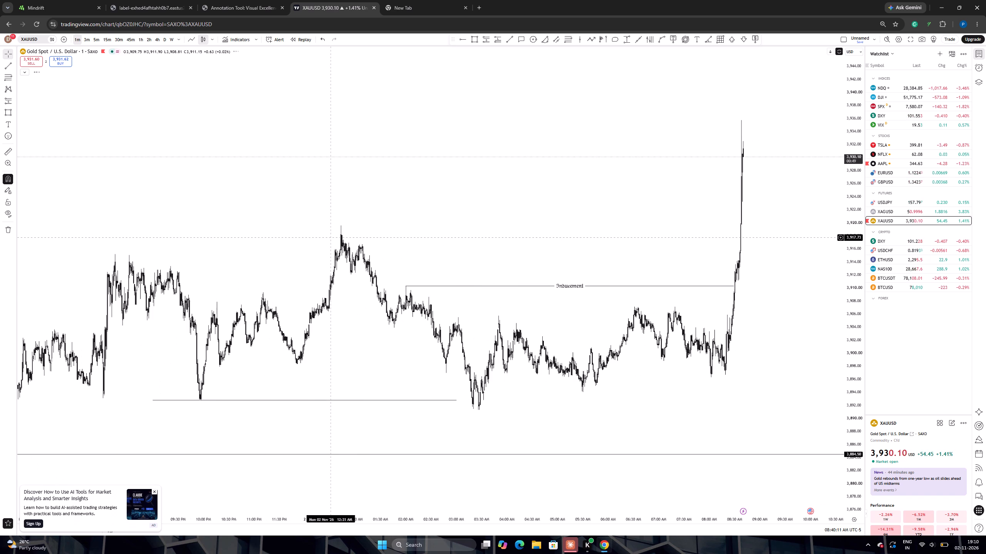
{"action": "scroll", "coordinate": [331, 237], "scroll_direction": "up", "scroll_amount": 3}
Draw a Fib Retracement from the 12:43 AM swing high at 3,919.57 down to about 3,912.7, using the STDV template.
{"action": "left_click_drag", "start_coordinate": [331, 237], "coordinate": [688, 197]}
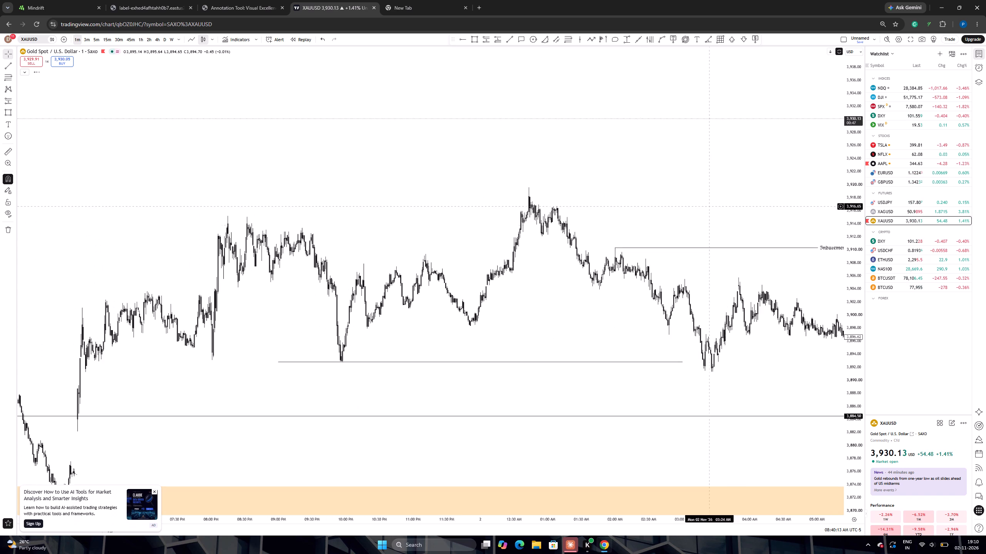
{"action": "left_click_drag", "start_coordinate": [860, 313], "coordinate": [812, 122]}
{"action": "scroll", "coordinate": [654, 232], "scroll_direction": "up", "scroll_amount": 5}
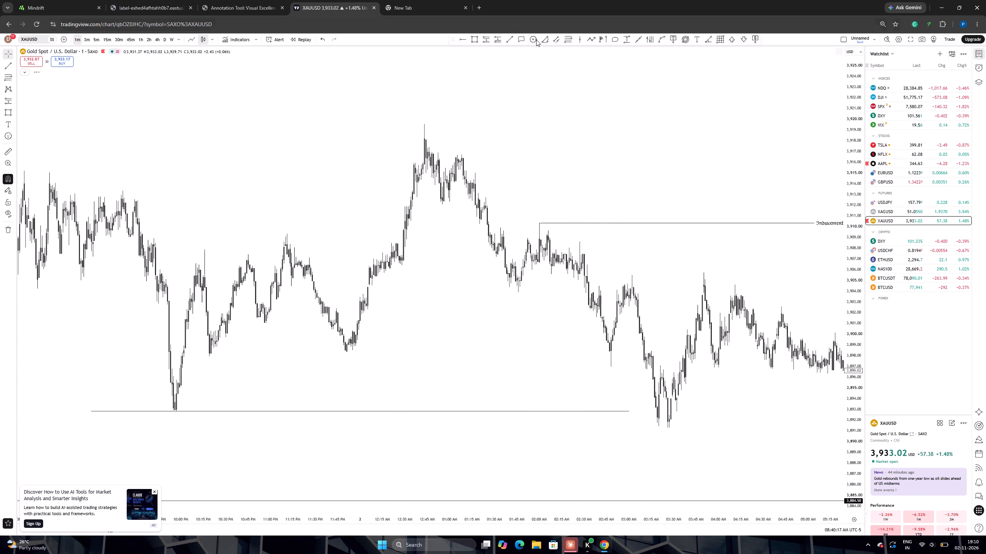
{"action": "left_click", "coordinate": [567, 38]}
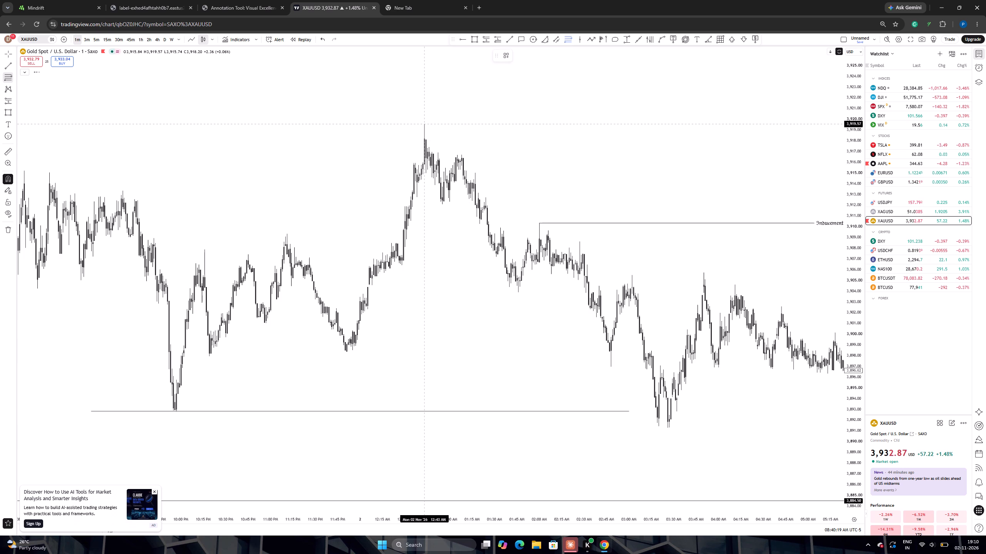
{"action": "left_click", "coordinate": [425, 128]}
{"action": "left_click", "coordinate": [415, 199]}
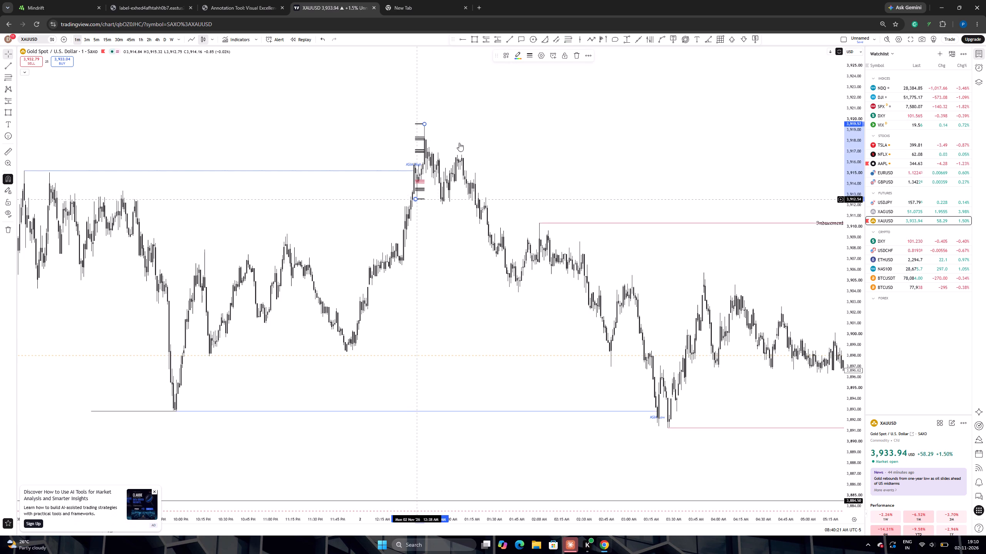
{"action": "left_click", "coordinate": [503, 53]}
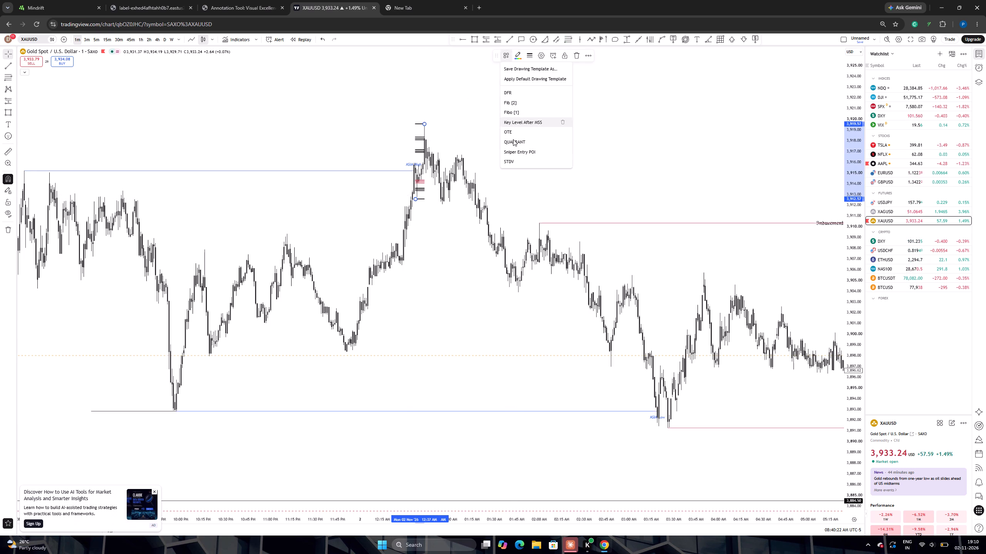
{"action": "left_click", "coordinate": [512, 158]}
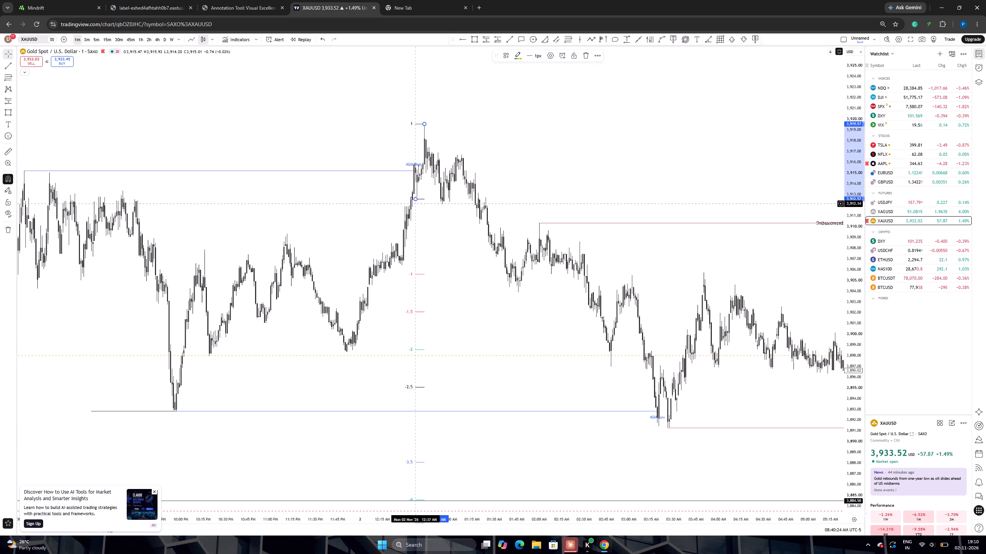
{"action": "left_click", "coordinate": [416, 201]}
{"action": "left_click", "coordinate": [418, 197]}
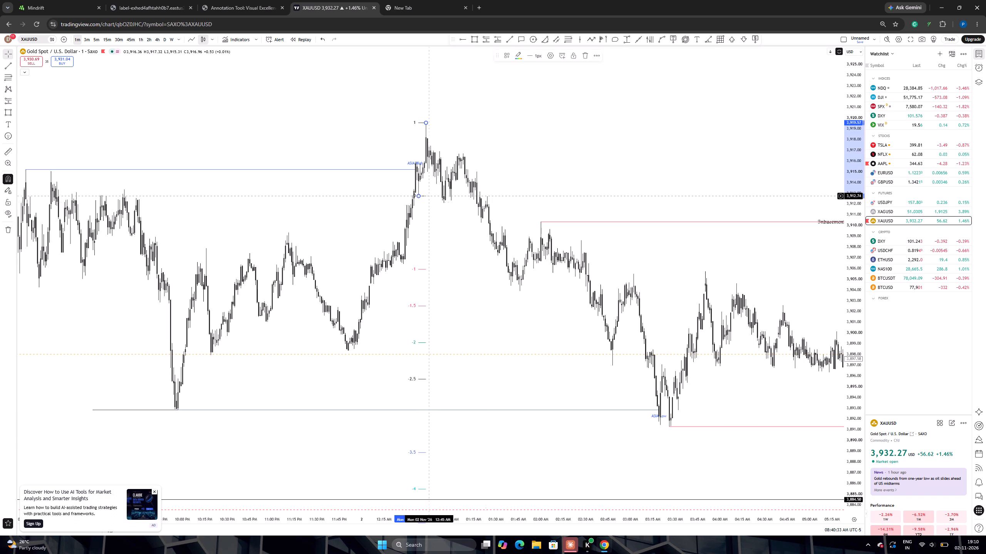
Draw a second STDV Fib Retracement from the London low at about 3,891.2 up to about 3,897.1 near 3:21 AM.
{"action": "left_click_drag", "start_coordinate": [540, 202], "coordinate": [255, 169]}
{"action": "scroll", "coordinate": [566, 261], "scroll_direction": "down", "scroll_amount": 5}
{"action": "scroll", "coordinate": [680, 299], "scroll_direction": "down", "scroll_amount": 1}
{"action": "left_click_drag", "start_coordinate": [670, 291], "coordinate": [670, 291]}
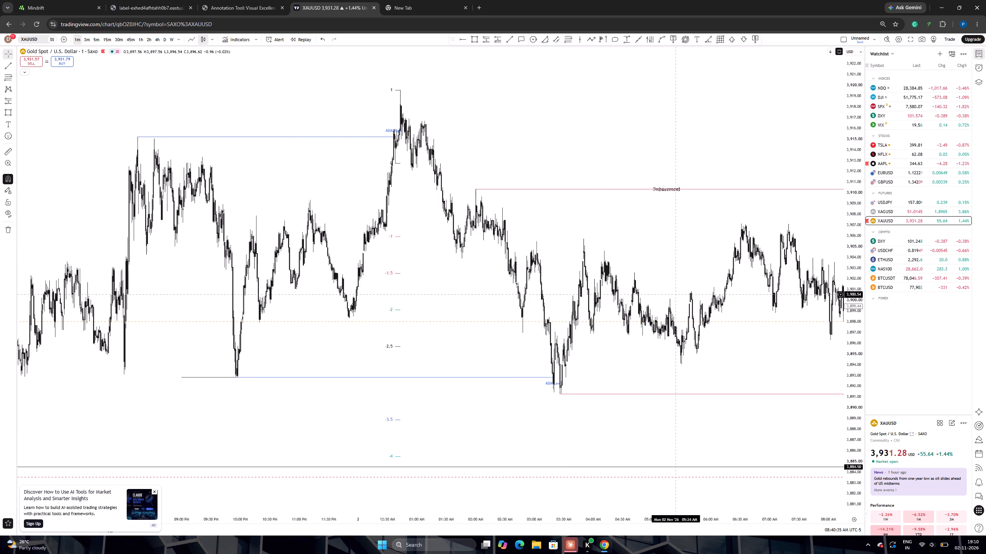
{"action": "left_click_drag", "start_coordinate": [670, 291], "coordinate": [501, 430]}
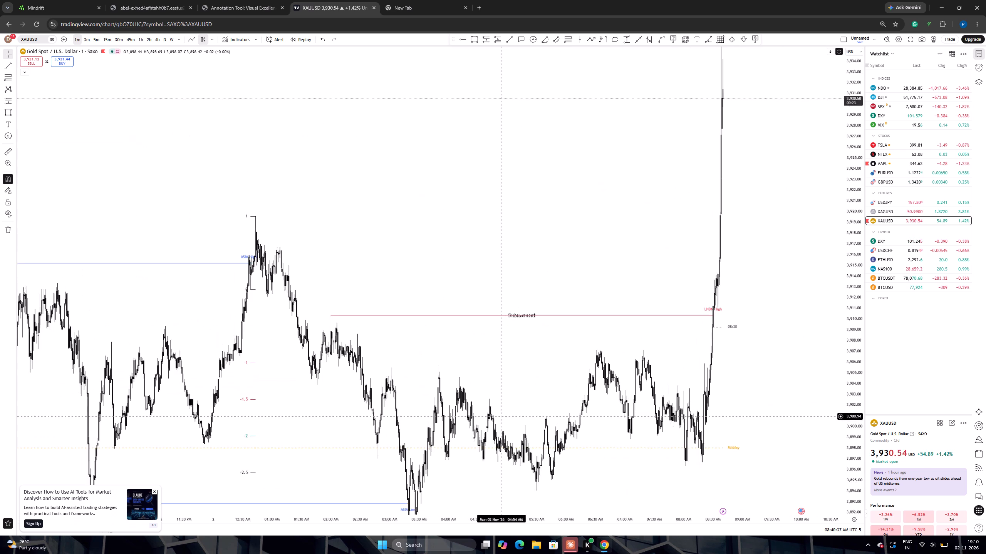
{"action": "left_click_drag", "start_coordinate": [501, 430], "coordinate": [501, 390]}
{"action": "left_click_drag", "start_coordinate": [501, 390], "coordinate": [506, 351]}
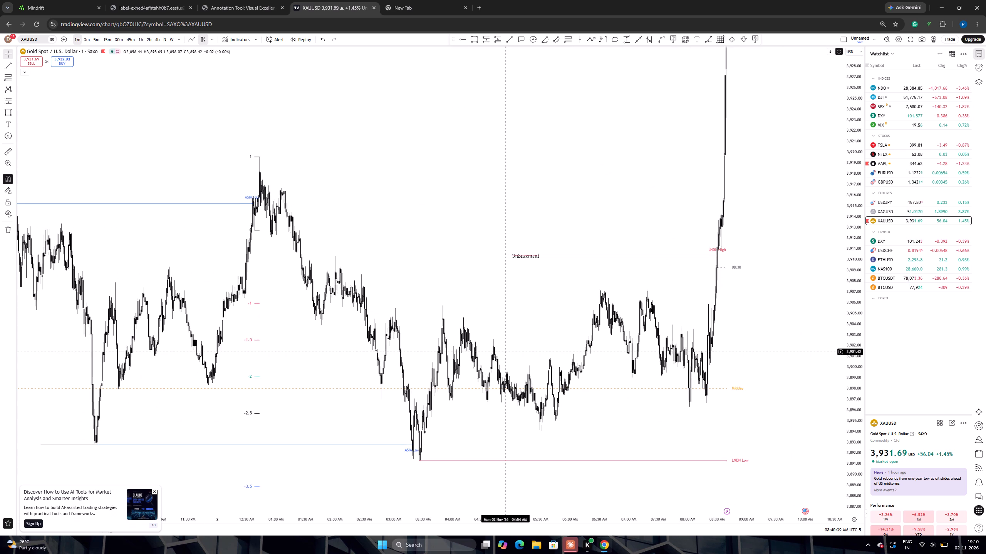
{"action": "left_click_drag", "start_coordinate": [506, 351], "coordinate": [506, 352]}
{"action": "left_click_drag", "start_coordinate": [506, 352], "coordinate": [506, 320]}
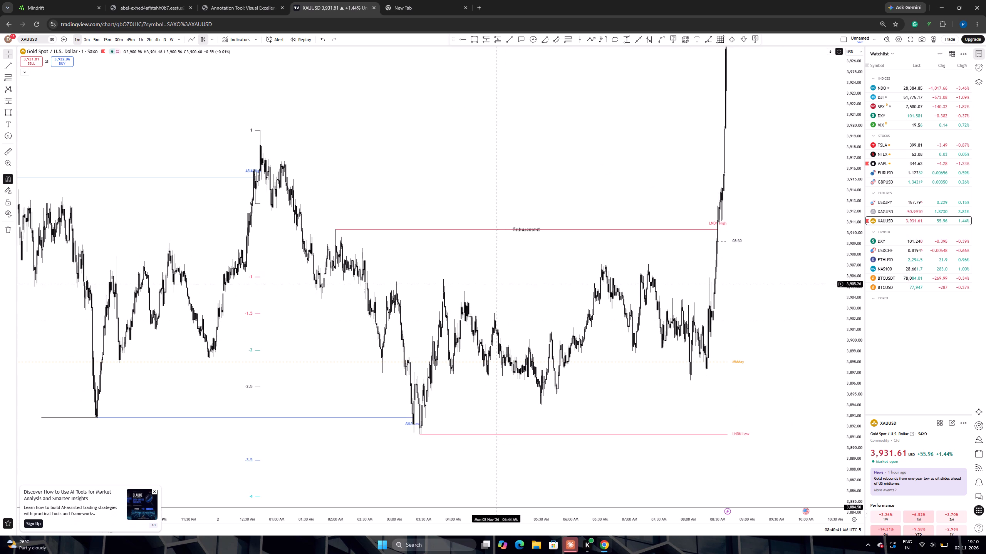
{"action": "left_click", "coordinate": [571, 35]}
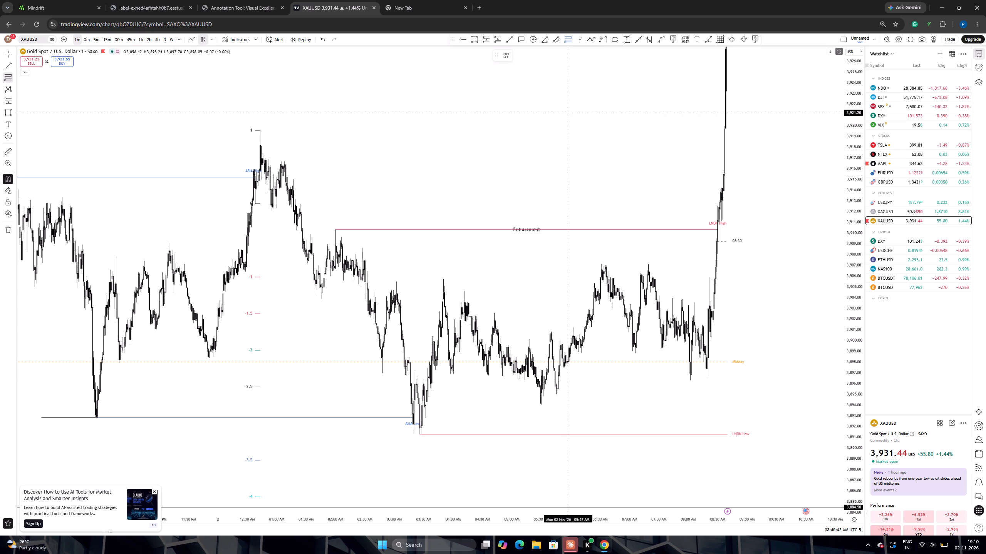
{"action": "left_click", "coordinate": [421, 435]}
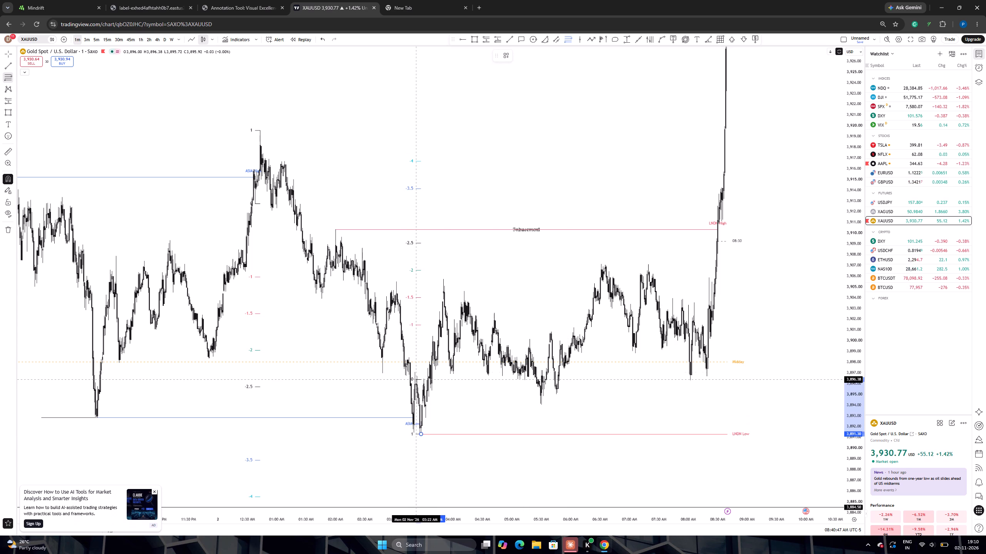
{"action": "left_click", "coordinate": [415, 371]}
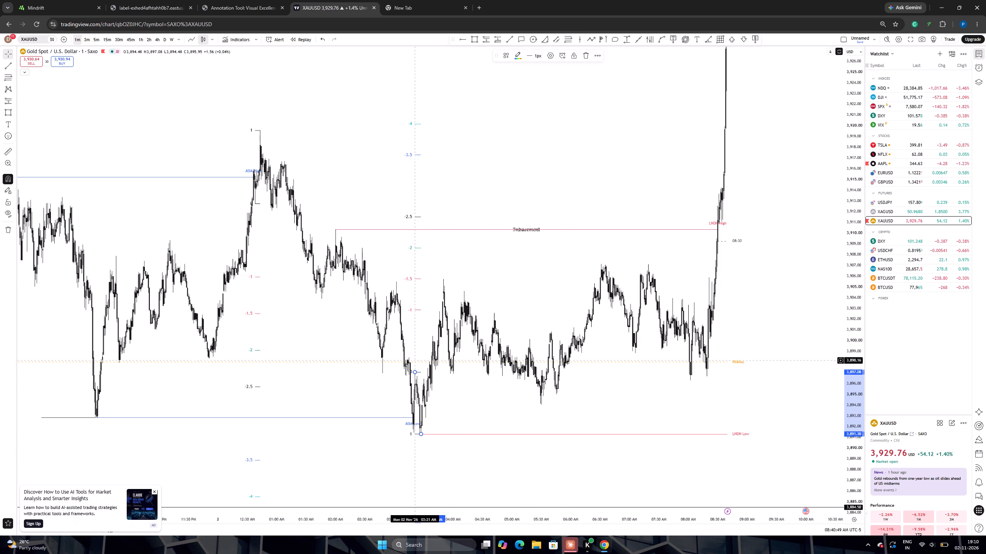
Measure the final leg of the rally from about 3,923.5 up to its high near 3,935.7.
{"action": "scroll", "coordinate": [486, 174], "scroll_direction": "down", "scroll_amount": 6}
{"action": "scroll", "coordinate": [559, 164], "scroll_direction": "up", "scroll_amount": 3}
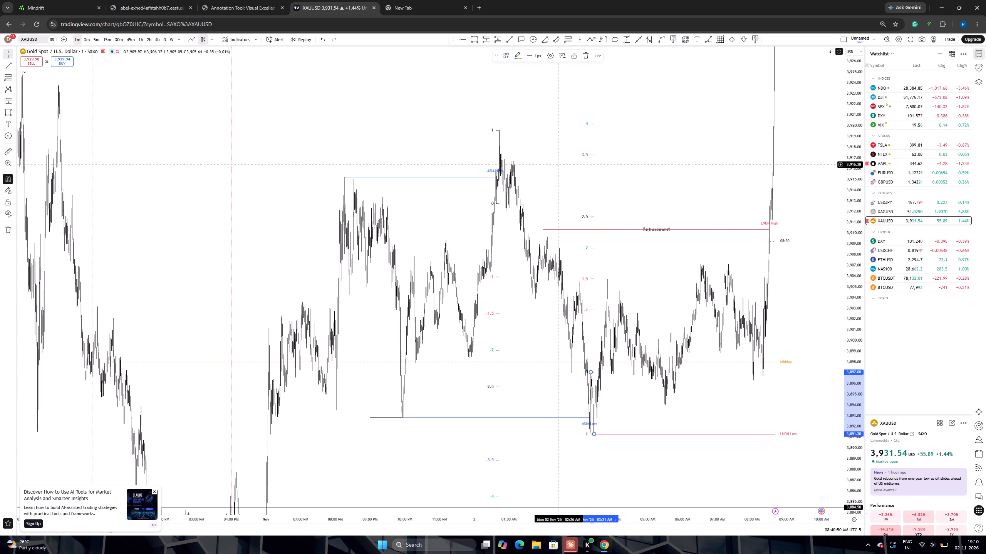
{"action": "scroll", "coordinate": [560, 164], "scroll_direction": "up", "scroll_amount": 3}
{"action": "left_click_drag", "start_coordinate": [564, 202], "coordinate": [547, 204]}
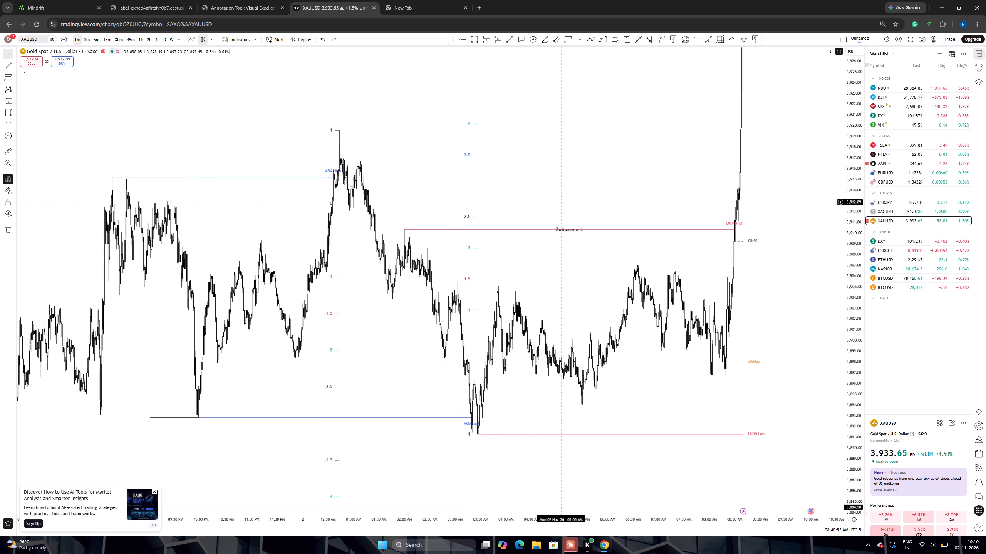
{"action": "left_click_drag", "start_coordinate": [547, 204], "coordinate": [534, 205]}
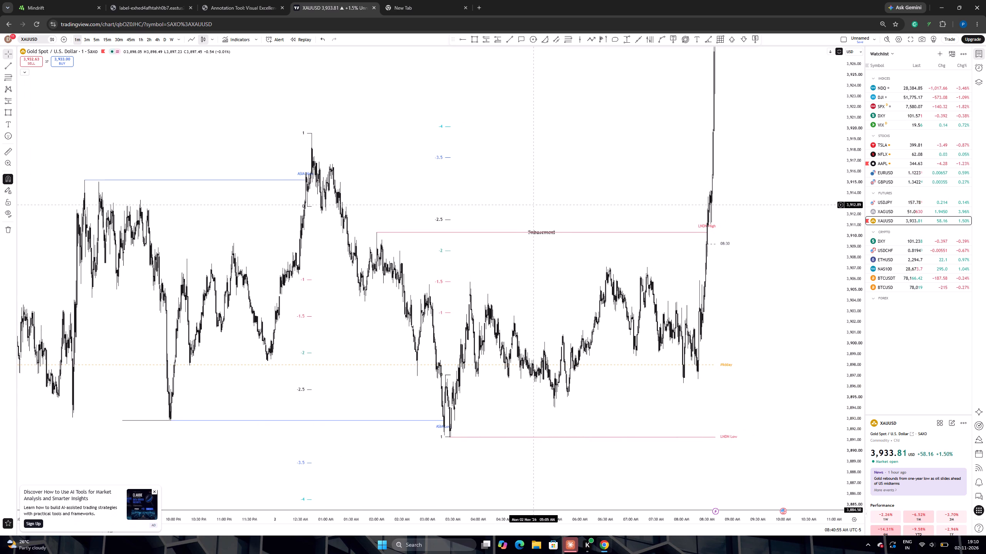
{"action": "scroll", "coordinate": [610, 248], "scroll_direction": "up", "scroll_amount": 4}
{"action": "left_click_drag", "start_coordinate": [513, 157], "coordinate": [505, 357]}
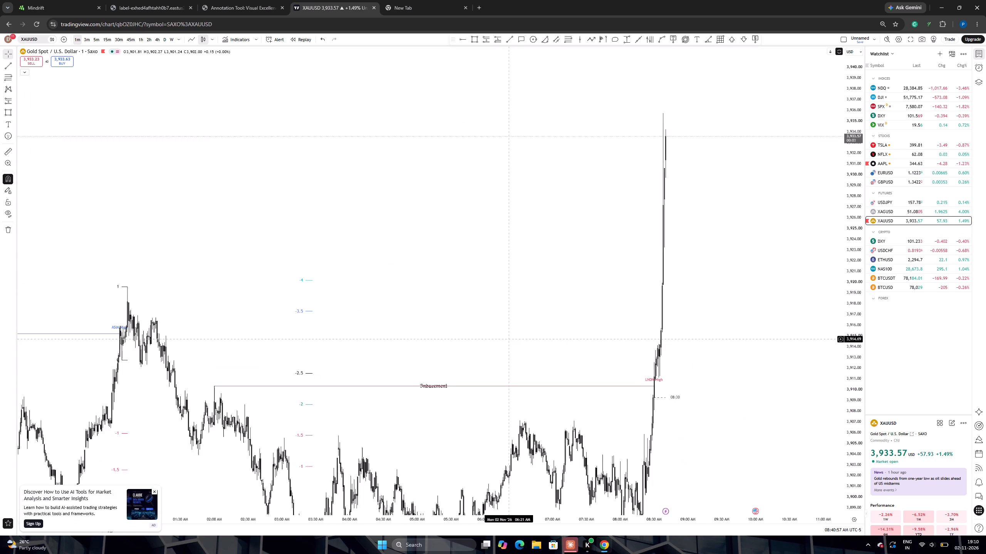
{"action": "left_click_drag", "start_coordinate": [505, 357], "coordinate": [504, 358]}
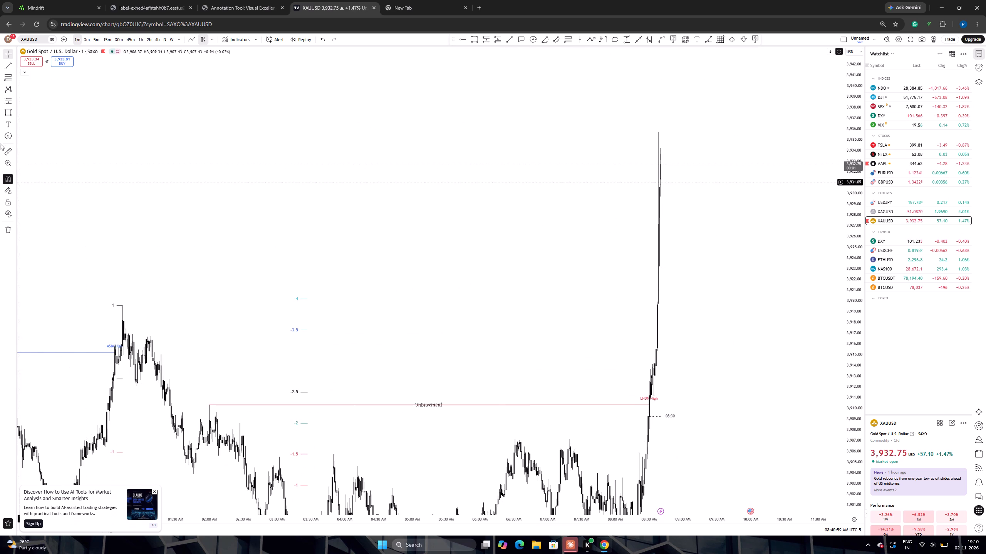
{"action": "left_click", "coordinate": [11, 149]}
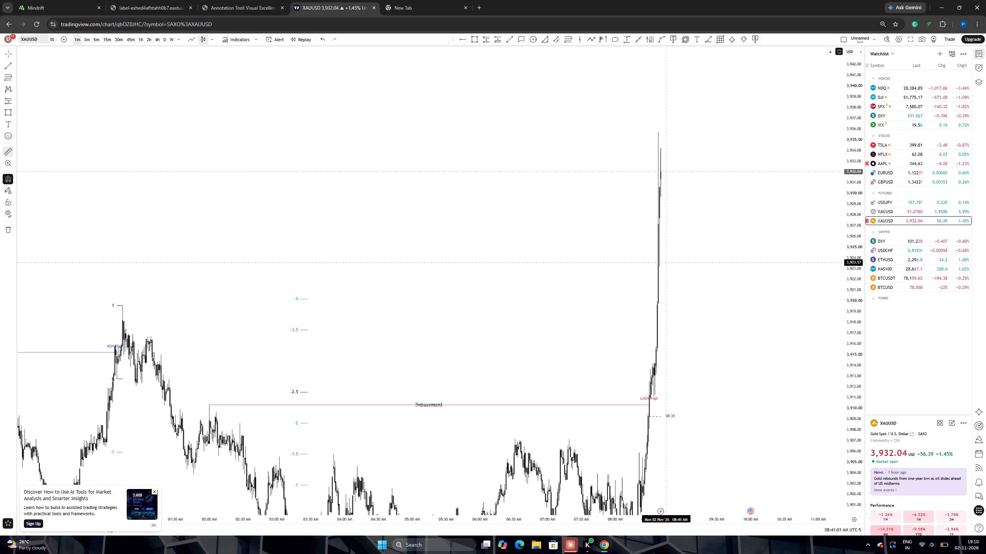
{"action": "left_click", "coordinate": [666, 263]}
{"action": "left_click", "coordinate": [683, 132]}
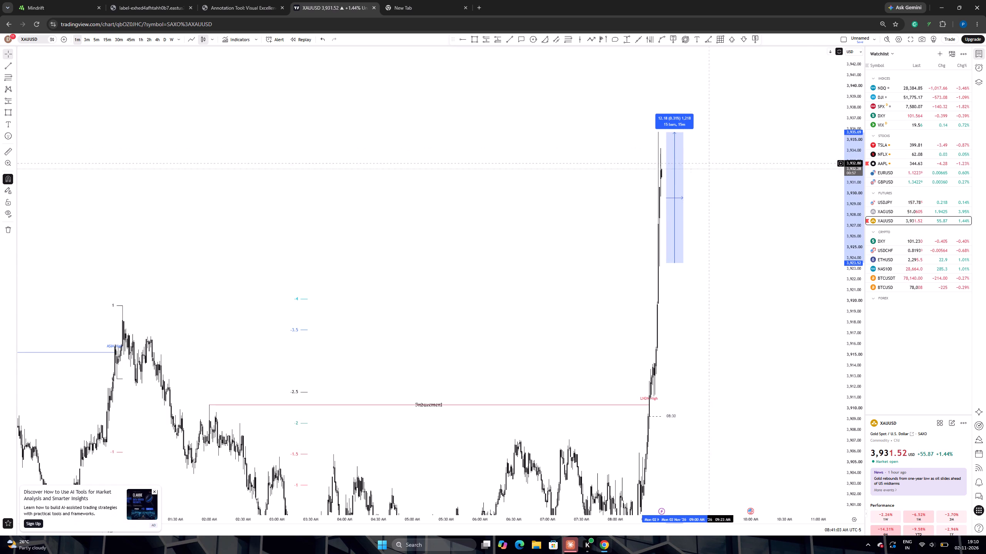
Clear the measurement and examine the rally against both STDV projections, the London high and low, and the 09:30 level above price.
{"action": "left_click_drag", "start_coordinate": [851, 195], "coordinate": [837, 334]}
{"action": "left_click_drag", "start_coordinate": [791, 399], "coordinate": [780, 349]}
{"action": "left_click_drag", "start_coordinate": [854, 324], "coordinate": [843, 366]}
{"action": "scroll", "coordinate": [778, 354], "scroll_direction": "down", "scroll_amount": 5}
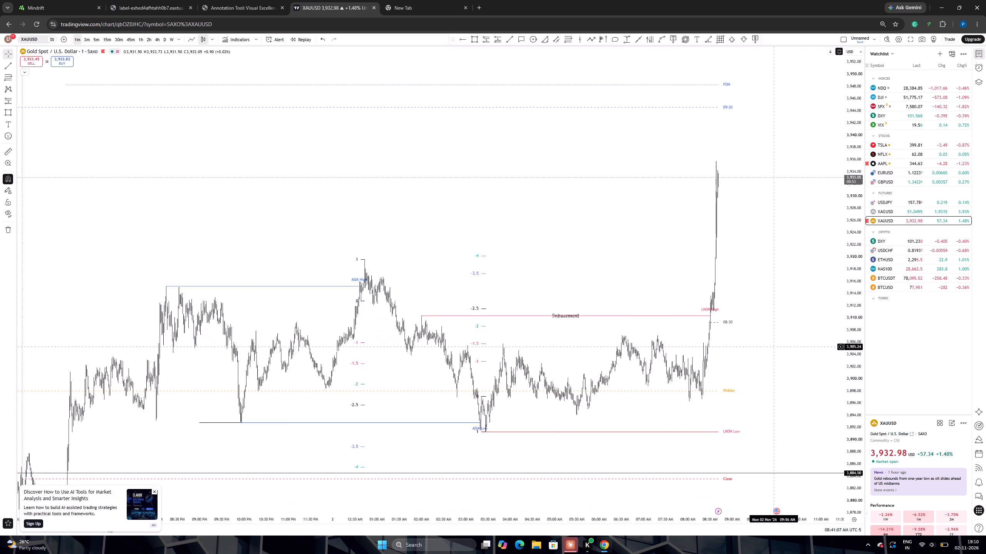
{"action": "scroll", "coordinate": [772, 341], "scroll_direction": "down", "scroll_amount": 6}
{"action": "scroll", "coordinate": [681, 318], "scroll_direction": "up", "scroll_amount": 15}
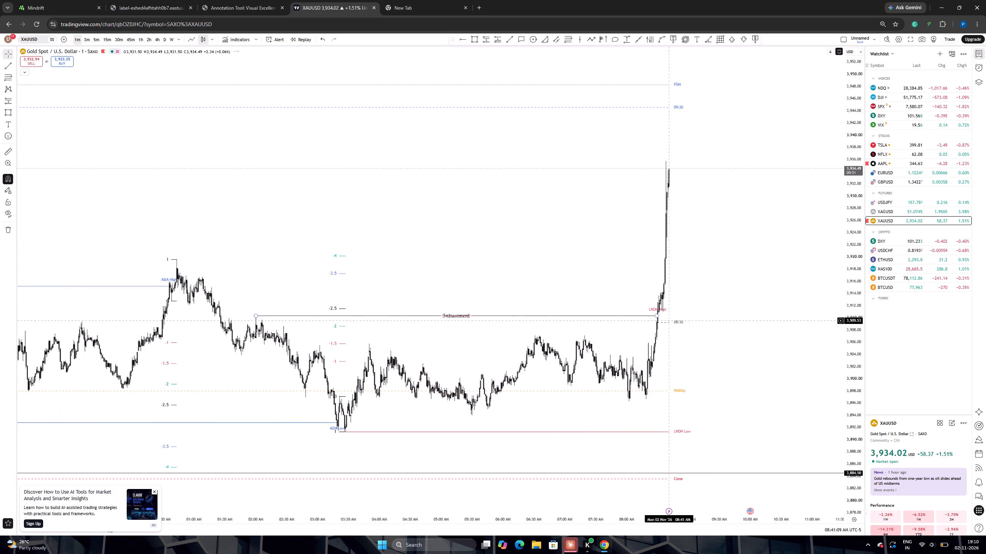
{"action": "scroll", "coordinate": [701, 367], "scroll_direction": "up", "scroll_amount": 4}
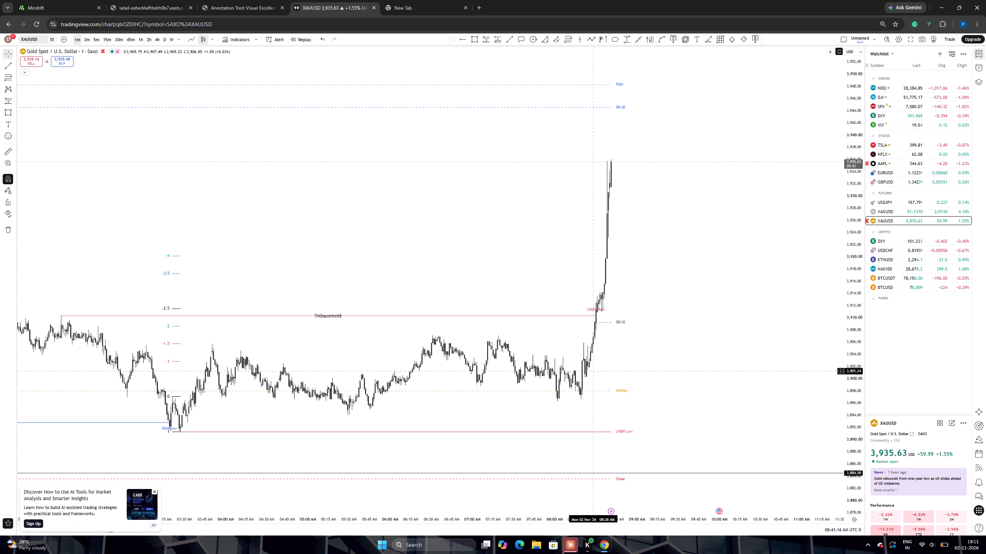
{"action": "scroll", "coordinate": [592, 369], "scroll_direction": "down", "scroll_amount": 16}
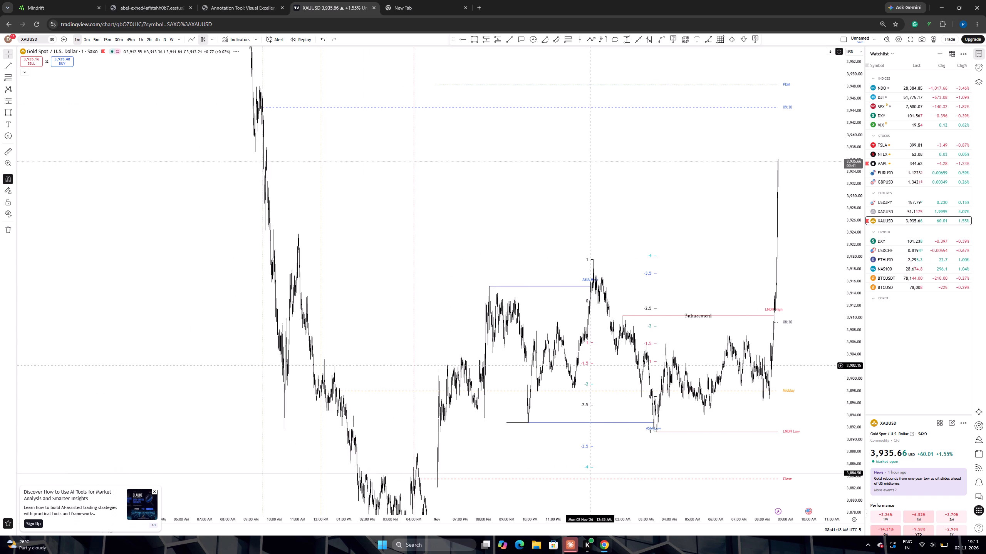
{"action": "scroll", "coordinate": [588, 364], "scroll_direction": "up", "scroll_amount": 14}
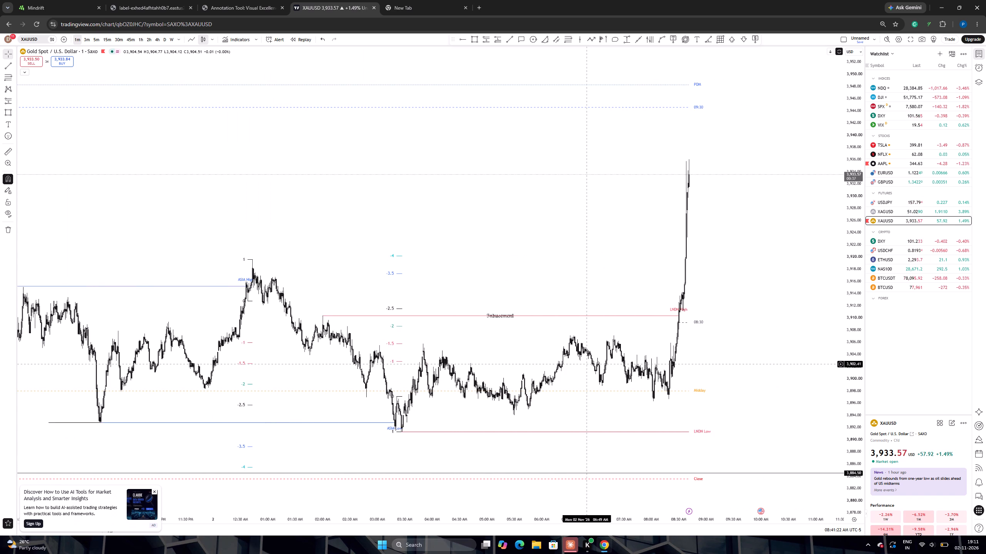
{"action": "scroll", "coordinate": [693, 368], "scroll_direction": "up", "scroll_amount": 4}
{"action": "scroll", "coordinate": [598, 344], "scroll_direction": "down", "scroll_amount": 2}
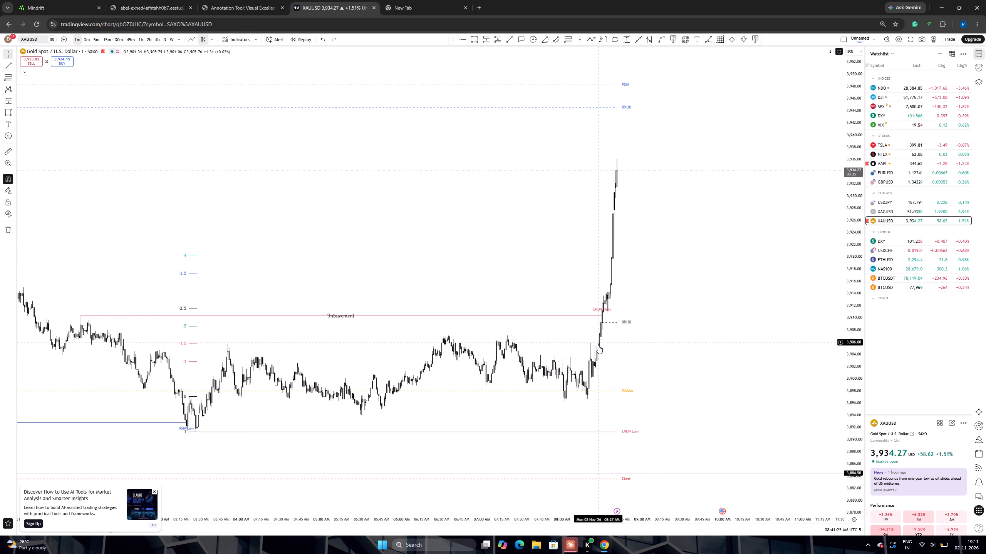
{"action": "scroll", "coordinate": [598, 345], "scroll_direction": "down", "scroll_amount": 2}
{"action": "scroll", "coordinate": [599, 345], "scroll_direction": "up", "scroll_amount": 2}
{"action": "left_click_drag", "start_coordinate": [854, 365], "coordinate": [854, 375]}
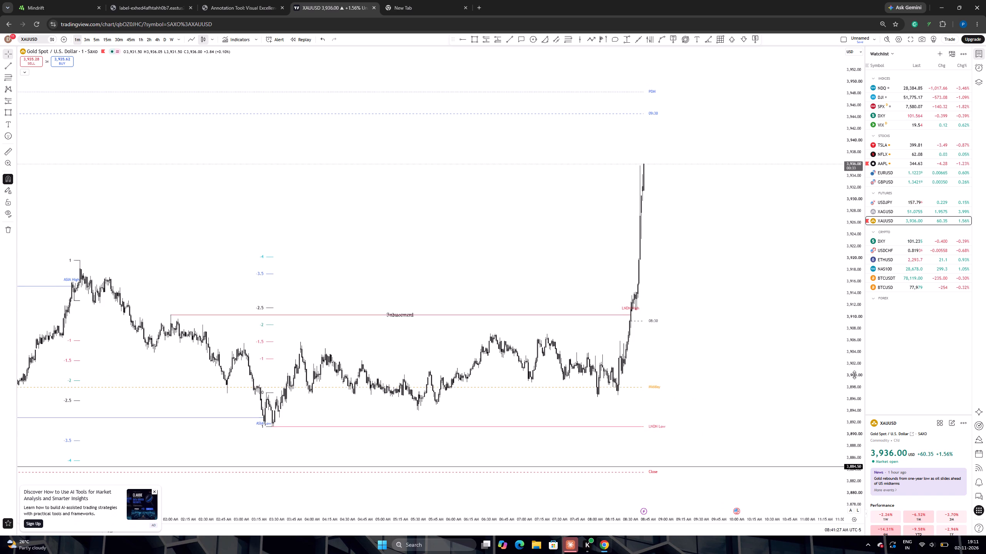
{"action": "left_click_drag", "start_coordinate": [854, 375], "coordinate": [855, 375]}
{"action": "left_click_drag", "start_coordinate": [796, 375], "coordinate": [806, 361]}
{"action": "scroll", "coordinate": [805, 360], "scroll_direction": "down", "scroll_amount": 5}
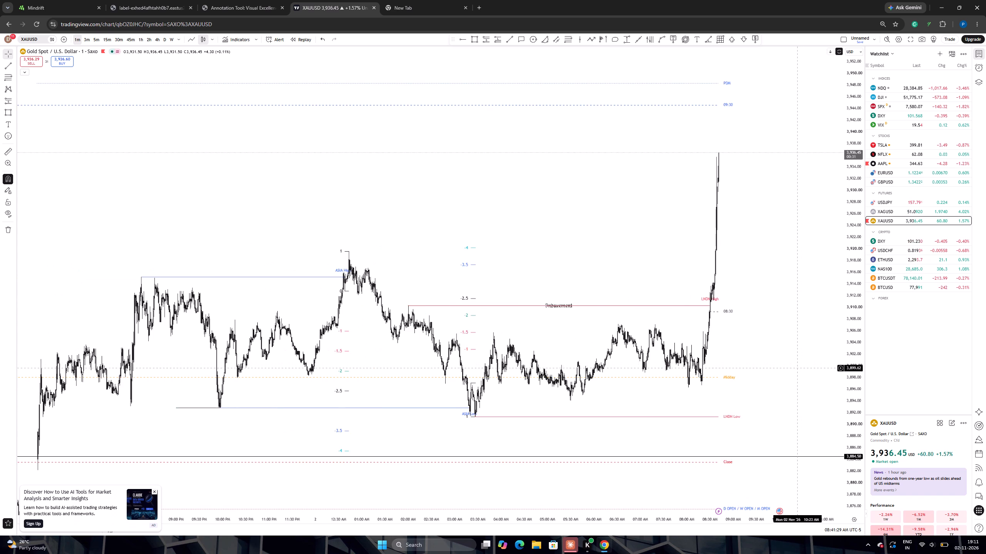
Examine the rally above the Inducement line on the 1-minute chart, and compare it on the 5-minute and 15-minute charts.
{"action": "scroll", "coordinate": [797, 368], "scroll_direction": "down", "scroll_amount": 5}
{"action": "scroll", "coordinate": [792, 369], "scroll_direction": "up", "scroll_amount": 6}
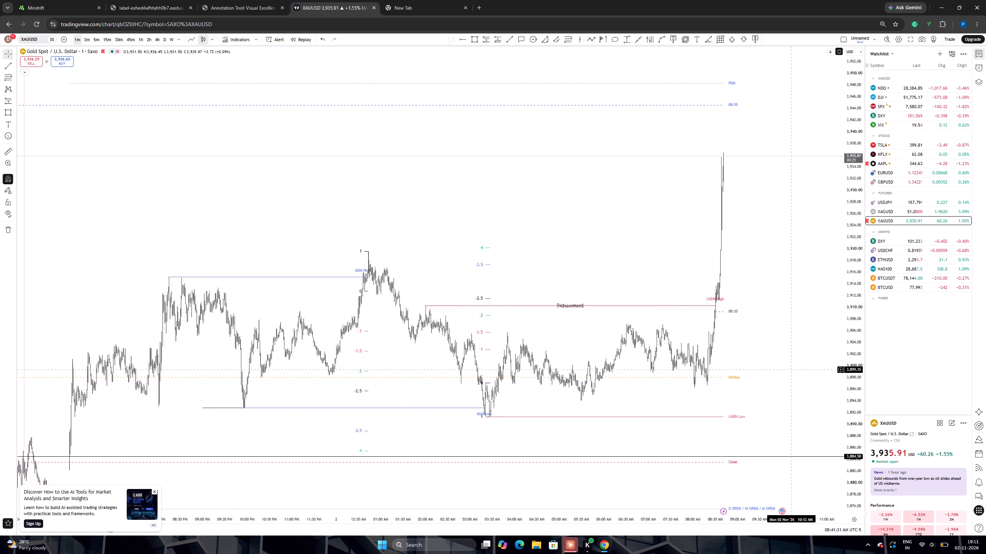
{"action": "scroll", "coordinate": [791, 369], "scroll_direction": "up", "scroll_amount": 3}
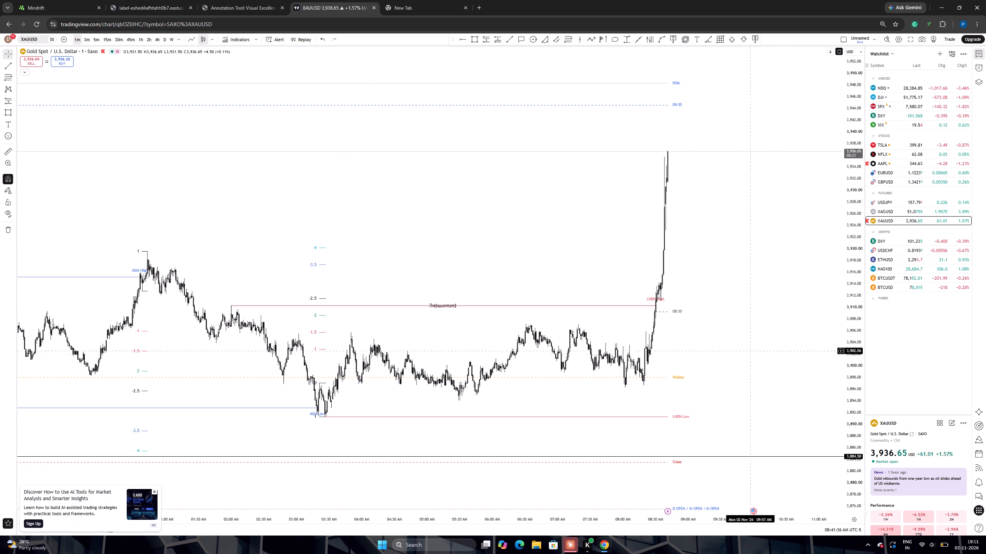
{"action": "scroll", "coordinate": [743, 345], "scroll_direction": "down", "scroll_amount": 6}
{"action": "scroll", "coordinate": [743, 346], "scroll_direction": "up", "scroll_amount": 4}
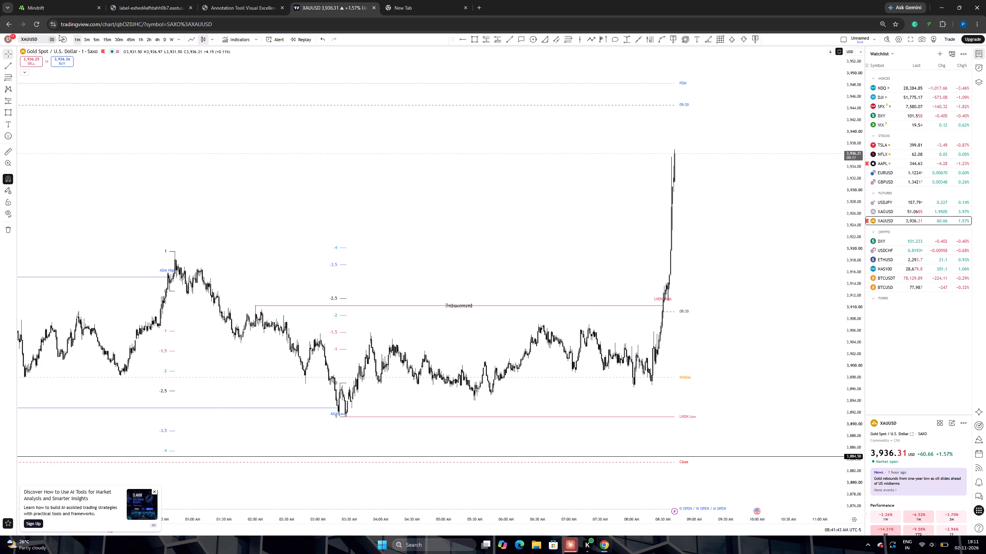
{"action": "left_click", "coordinate": [93, 37]}
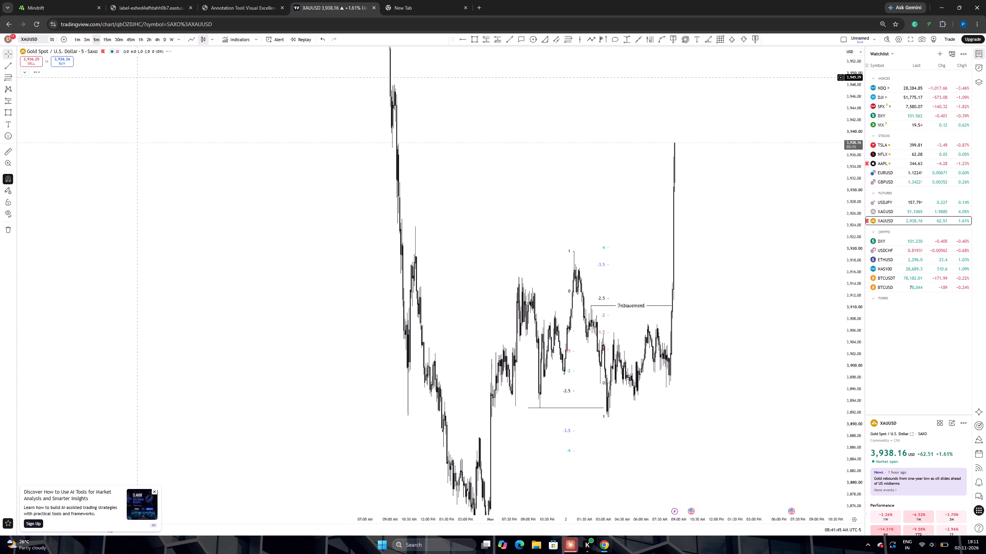
{"action": "scroll", "coordinate": [480, 219], "scroll_direction": "up", "scroll_amount": 4}
{"action": "left_click_drag", "start_coordinate": [478, 219], "coordinate": [475, 172]}
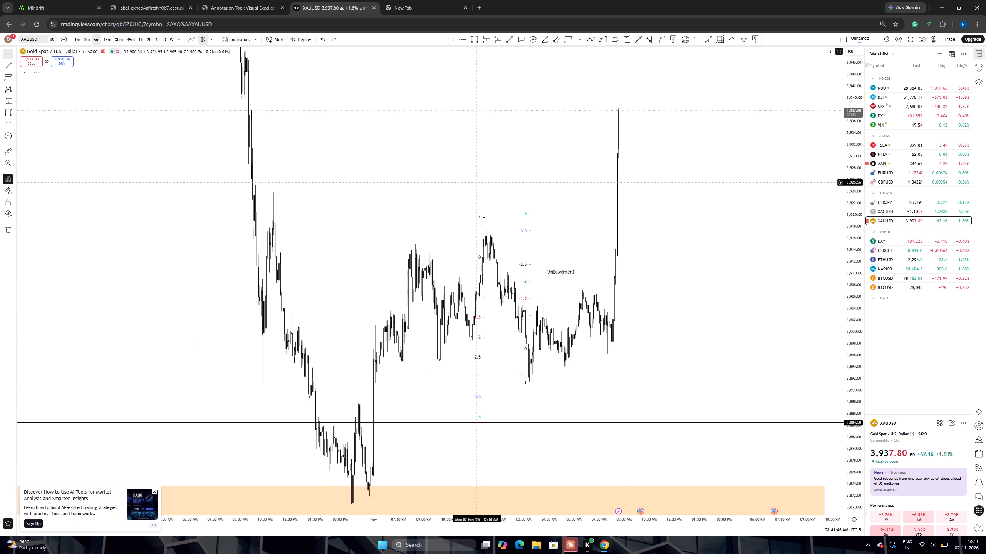
{"action": "left_click_drag", "start_coordinate": [475, 172], "coordinate": [474, 167]}
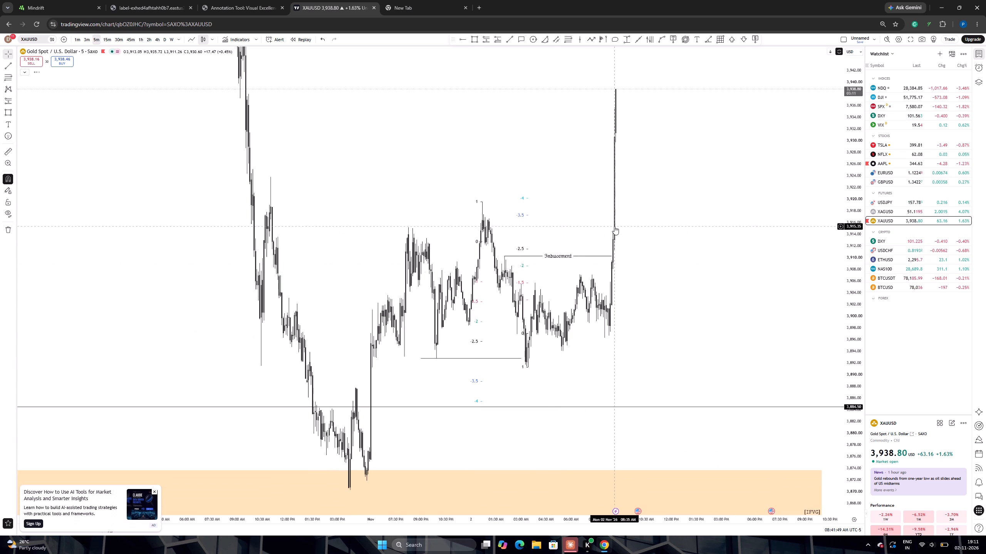
{"action": "left_click", "coordinate": [105, 43]}
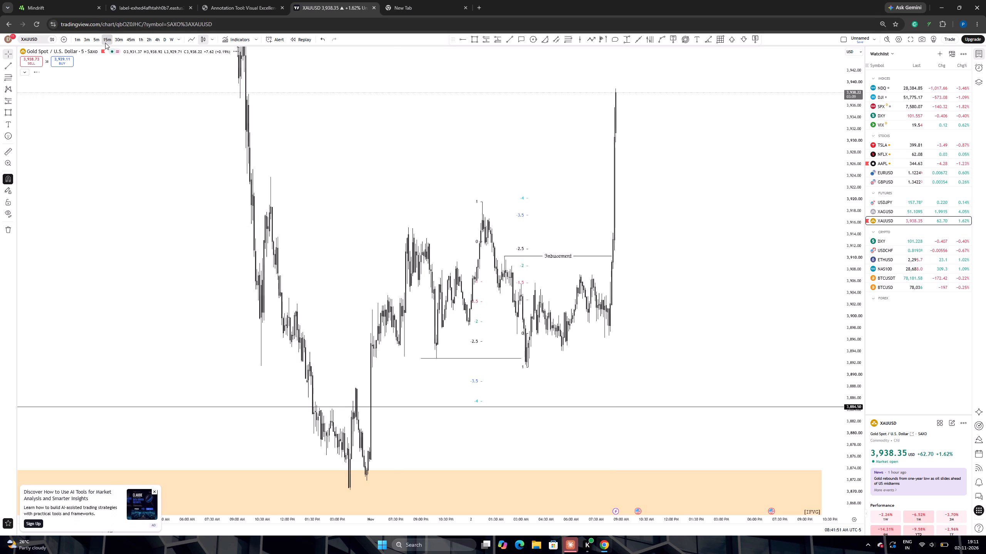
{"action": "scroll", "coordinate": [374, 167], "scroll_direction": "up", "scroll_amount": 6}
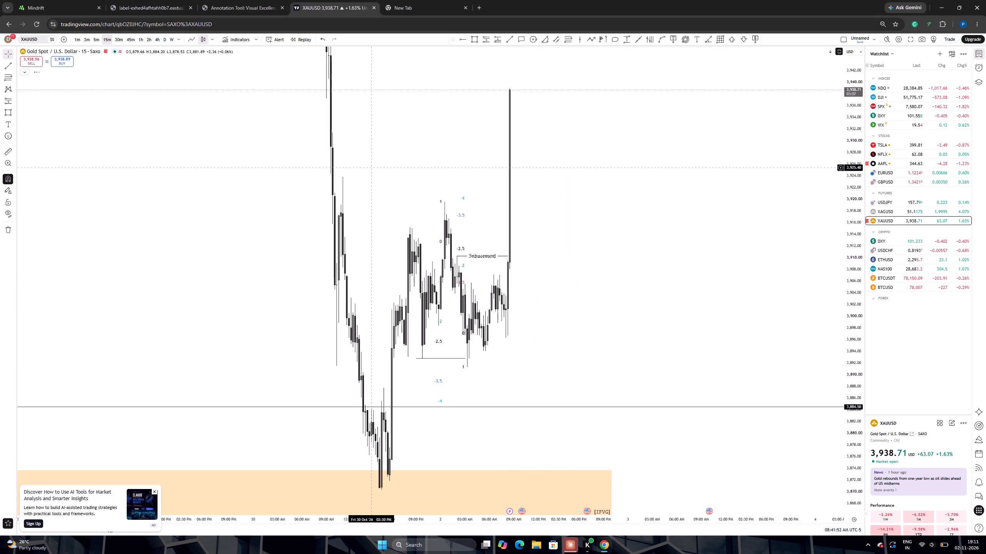
{"action": "left_click_drag", "start_coordinate": [365, 146], "coordinate": [359, 175]}
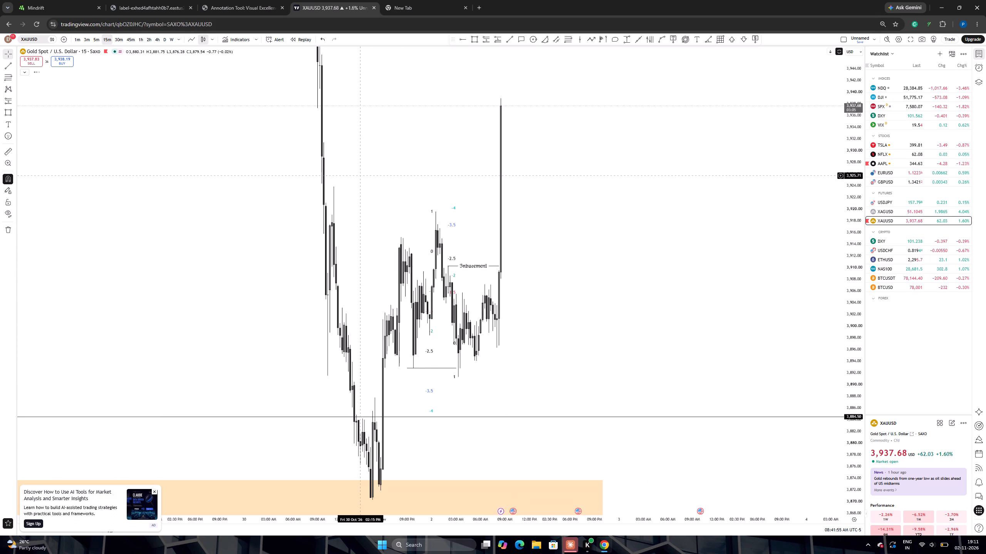
{"action": "scroll", "coordinate": [350, 185], "scroll_direction": "up", "scroll_amount": 3}
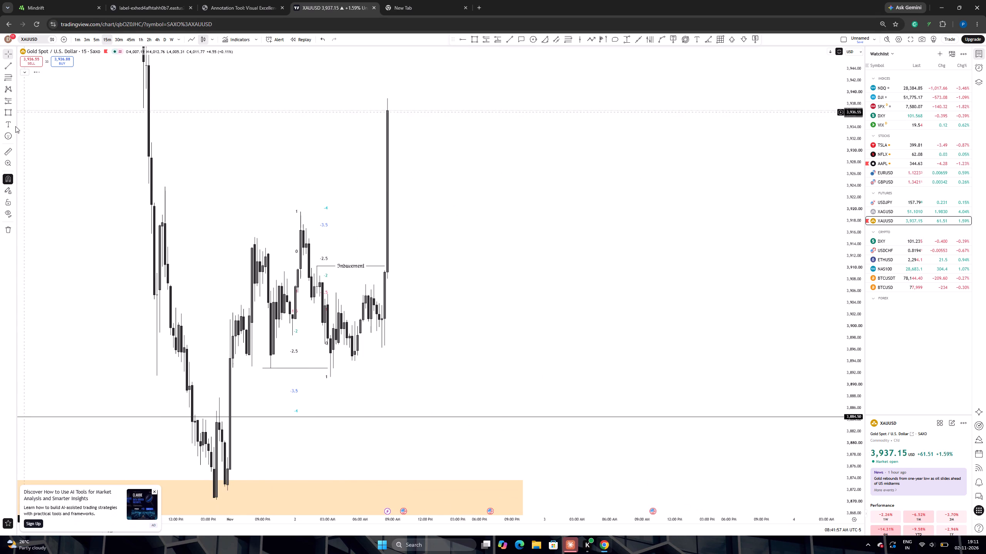
Measure on the 15-minute chart from the swing high at 3,919.57 down to about 3,901.3 before the rally, and clear the measurement.
{"action": "left_click", "coordinate": [3, 147]}
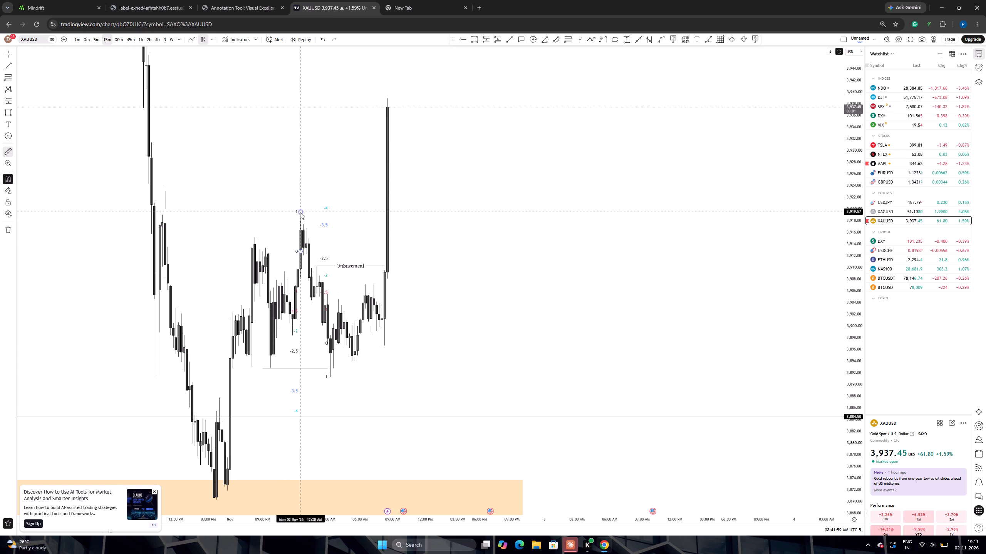
{"action": "double_click", "coordinate": [300, 213]}
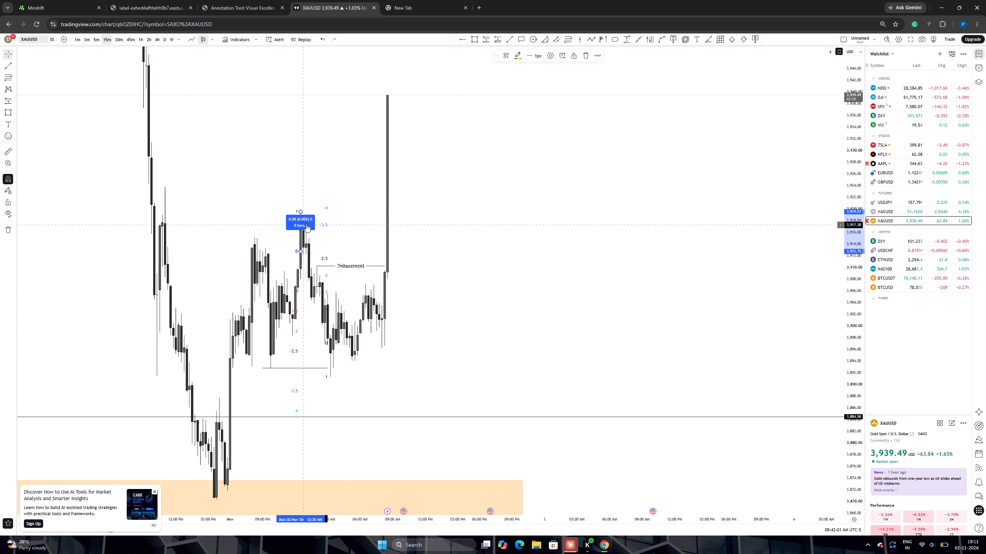
{"action": "left_click", "coordinate": [344, 209]}
{"action": "left_click", "coordinate": [8, 152]}
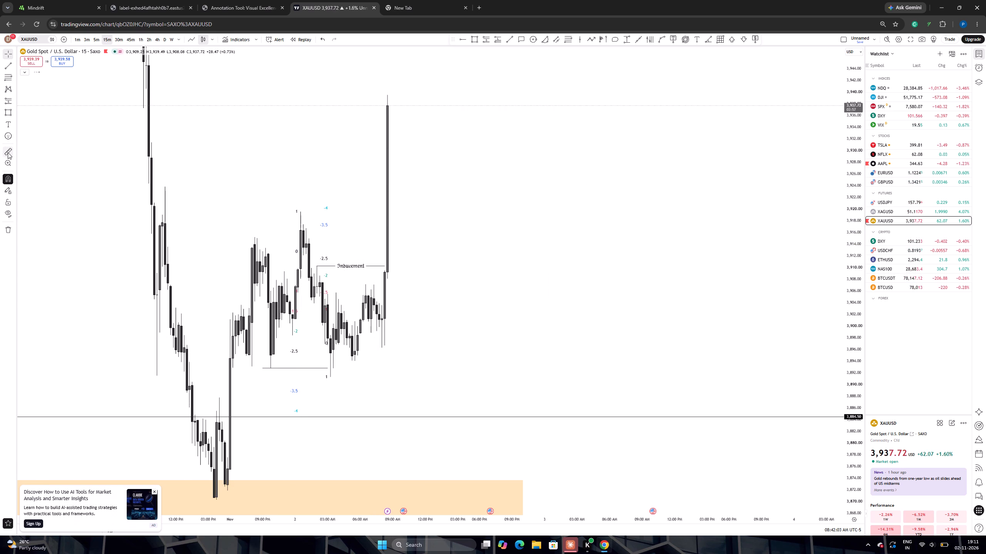
{"action": "left_click", "coordinate": [302, 213]}
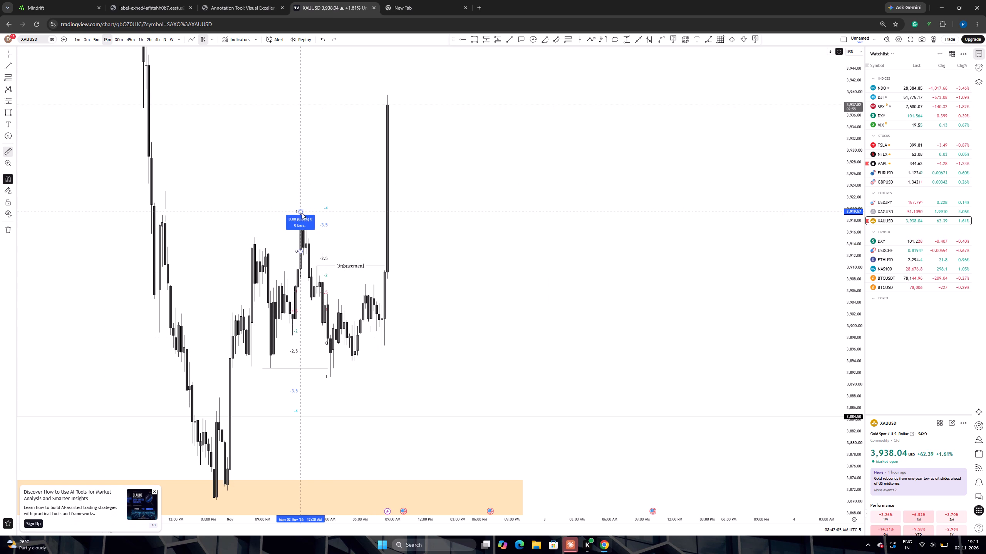
{"action": "left_click", "coordinate": [384, 328]}
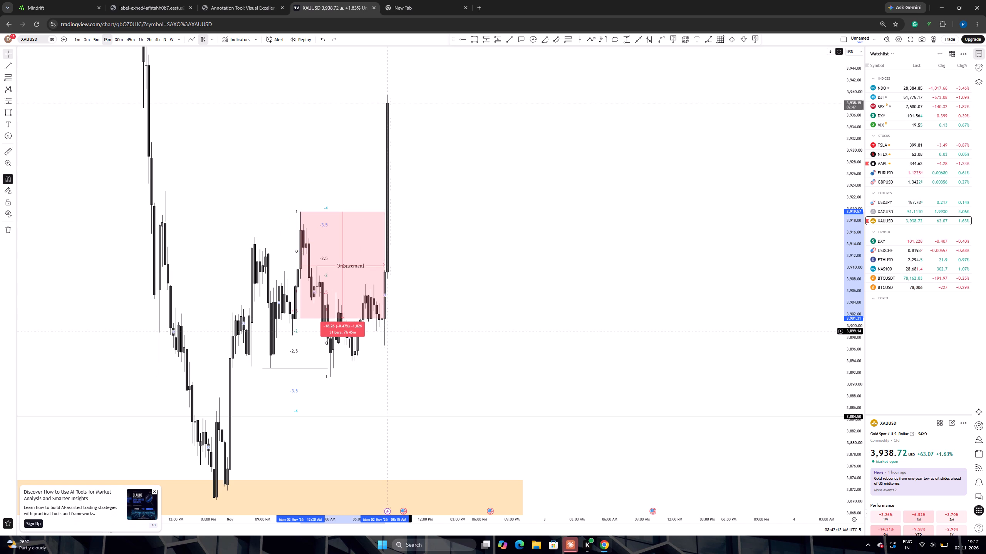
{"action": "left_click", "coordinate": [457, 277]}
Examine the rally on the 3-minute chart against the STDV projections, the London high and low, and the 09:30 levels.
{"action": "left_click_drag", "start_coordinate": [451, 274], "coordinate": [511, 292]}
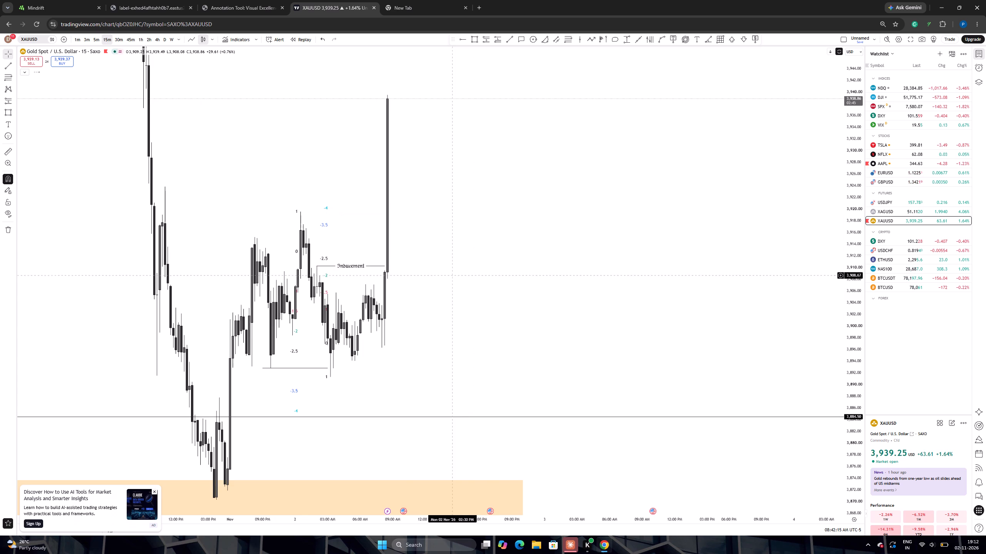
{"action": "left_click_drag", "start_coordinate": [511, 292], "coordinate": [544, 303]}
{"action": "left_click", "coordinate": [87, 38]}
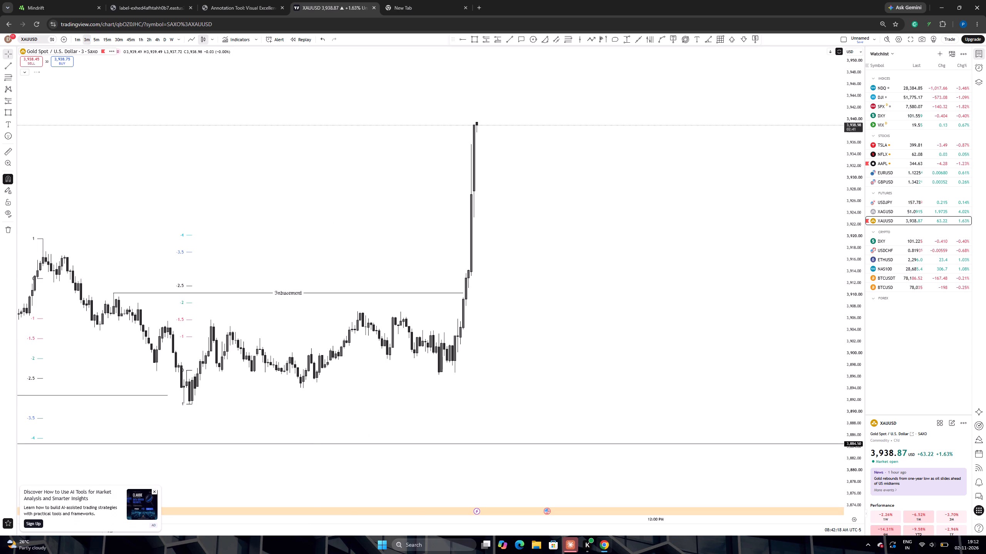
{"action": "scroll", "coordinate": [441, 380], "scroll_direction": "down", "scroll_amount": 4}
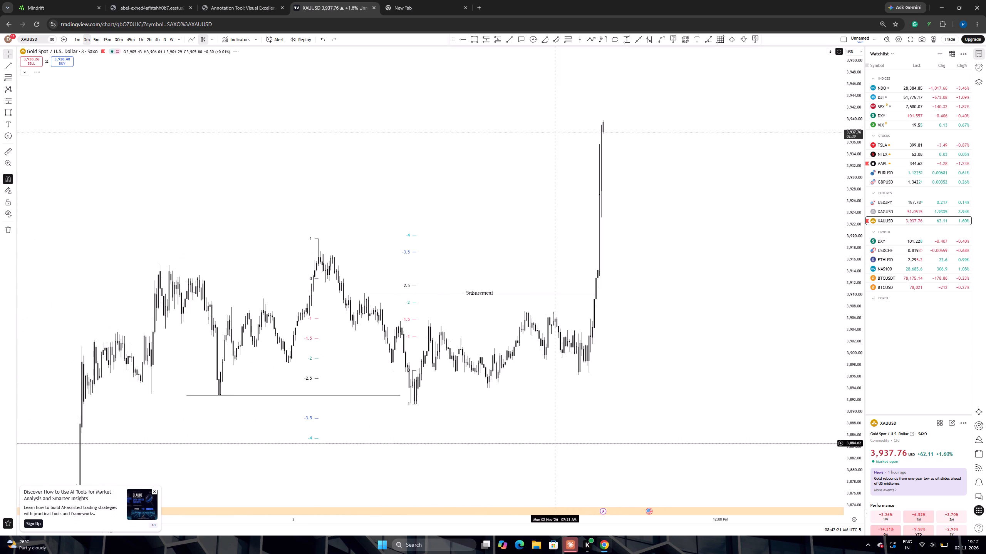
{"action": "left_click_drag", "start_coordinate": [851, 409], "coordinate": [848, 365]}
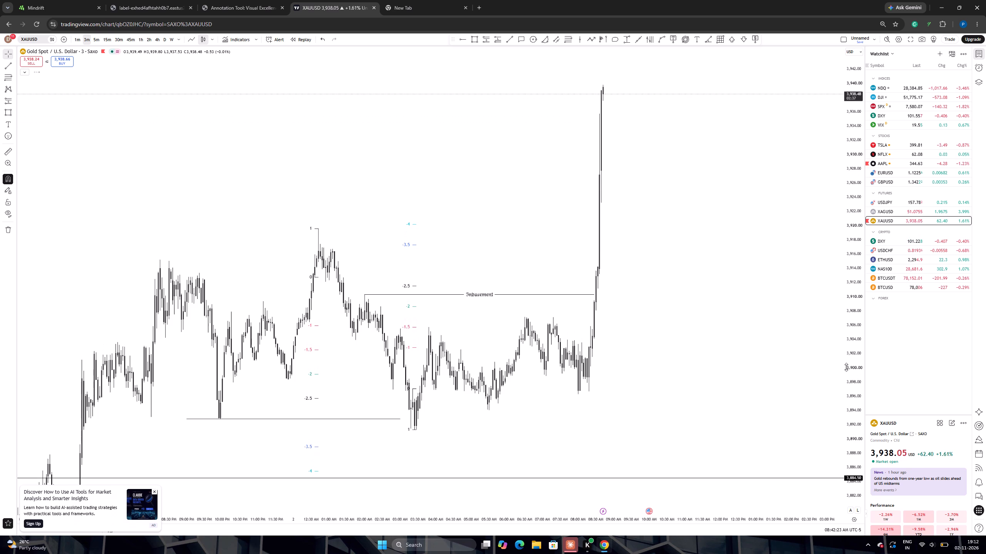
{"action": "scroll", "coordinate": [754, 375], "scroll_direction": "up", "scroll_amount": 2}
{"action": "left_click_drag", "start_coordinate": [646, 365], "coordinate": [684, 375]}
{"action": "left_click", "coordinate": [684, 375]}
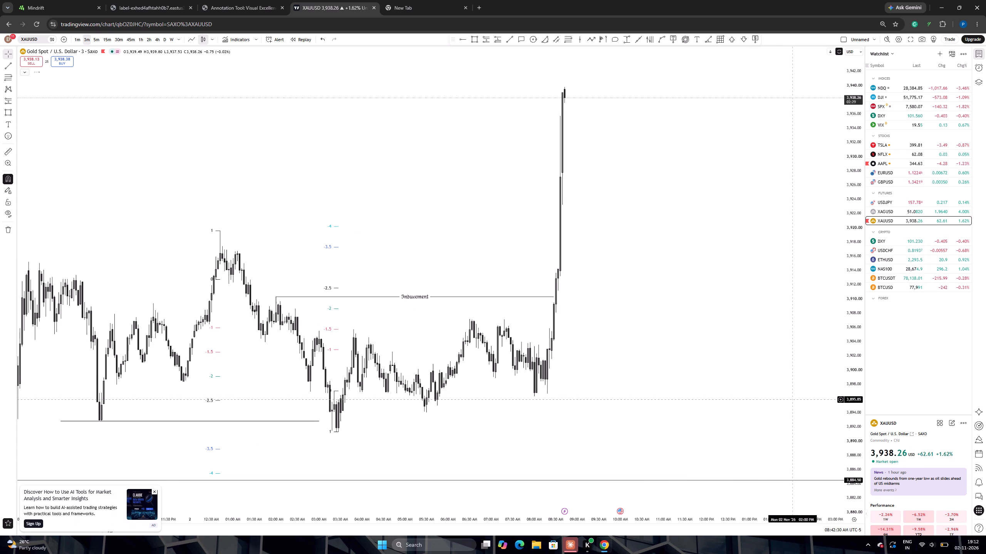
{"action": "left_click_drag", "start_coordinate": [698, 364], "coordinate": [698, 401]}
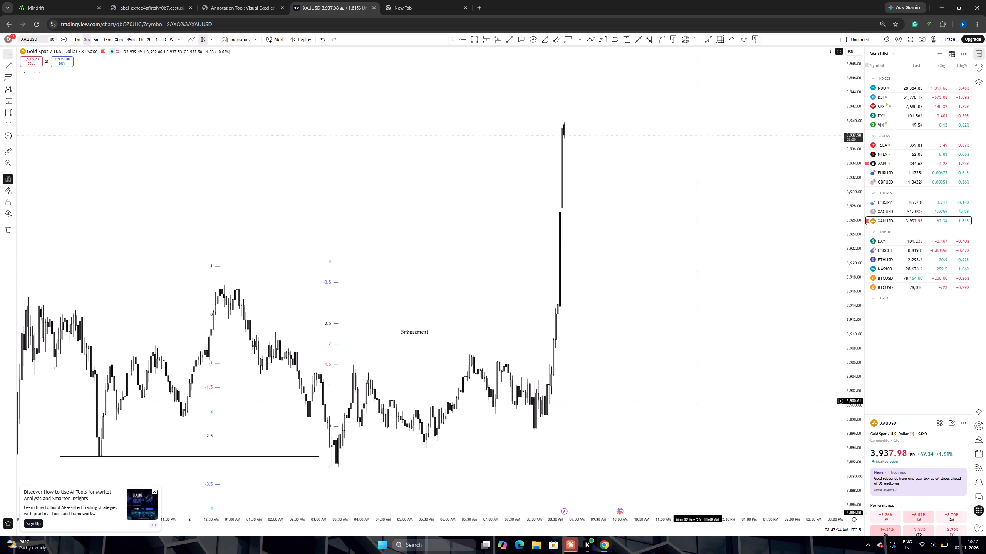
{"action": "scroll", "coordinate": [688, 395], "scroll_direction": "down", "scroll_amount": 2}
{"action": "scroll", "coordinate": [688, 395], "scroll_direction": "up", "scroll_amount": 3}
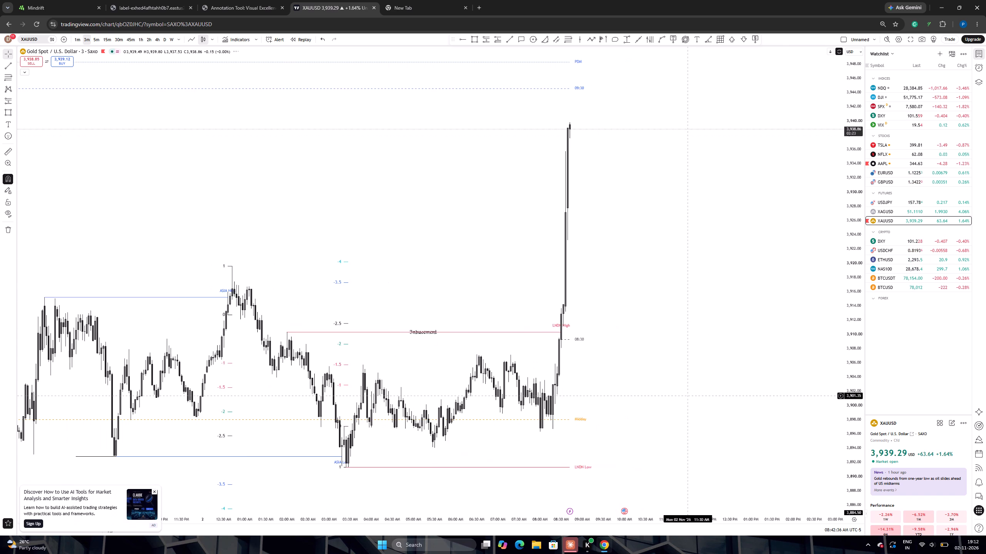
{"action": "scroll", "coordinate": [688, 395], "scroll_direction": "down", "scroll_amount": 1}
{"action": "left_click_drag", "start_coordinate": [648, 388], "coordinate": [697, 380]}
{"action": "scroll", "coordinate": [623, 387], "scroll_direction": "up", "scroll_amount": 3}
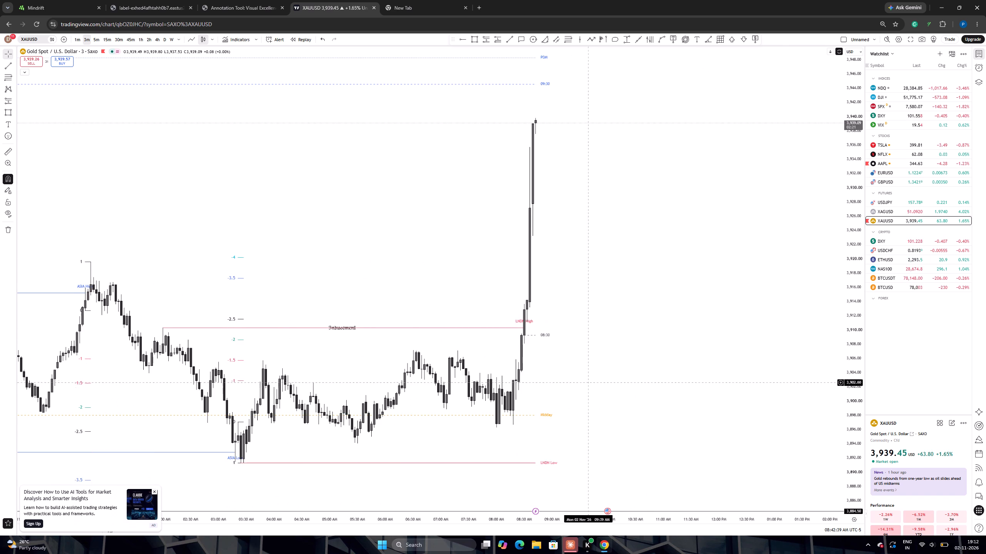
{"action": "left_click_drag", "start_coordinate": [585, 380], "coordinate": [649, 403]}
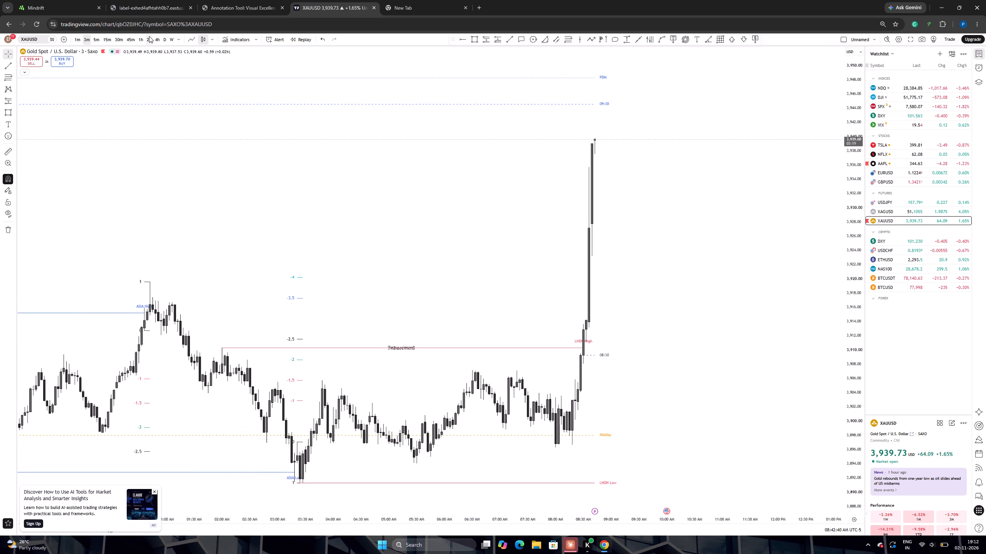
On the 4-hour chart, draw a rectangle over the gap below the rally from about 3,895.2 to 3,887.8 and apply the FVG template.
{"action": "left_click", "coordinate": [161, 39]}
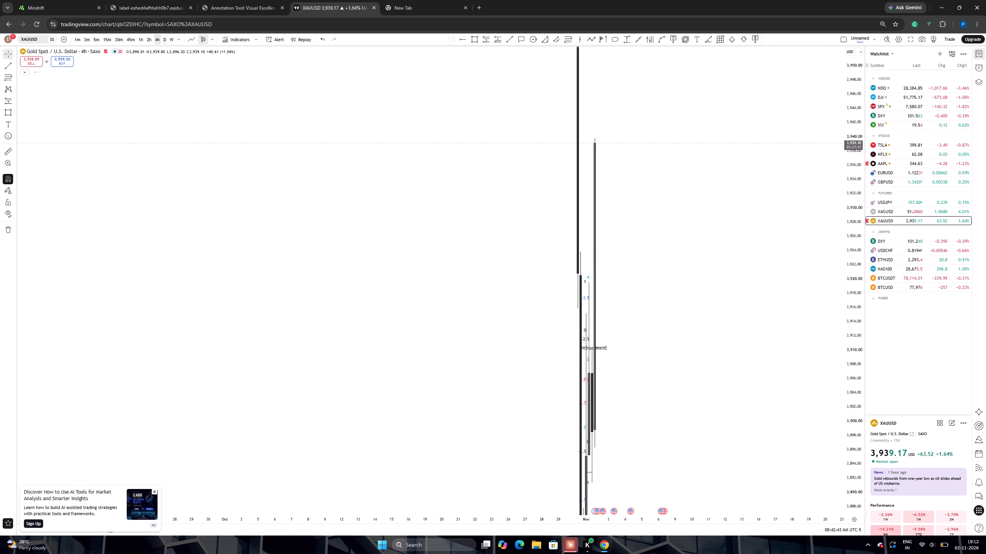
{"action": "left_click_drag", "start_coordinate": [858, 177], "coordinate": [773, 553]}
{"action": "scroll", "coordinate": [575, 435], "scroll_direction": "up", "scroll_amount": 5}
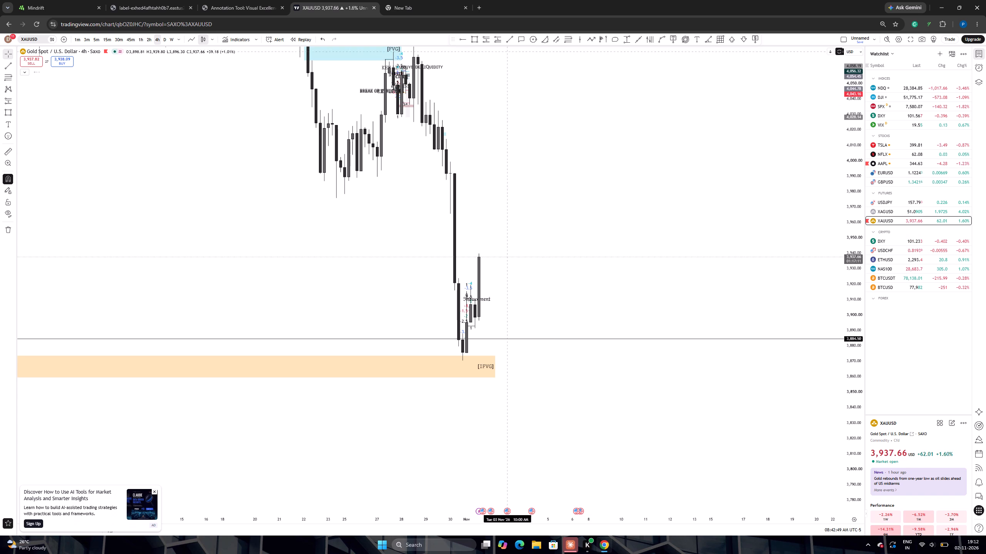
{"action": "left_click", "coordinate": [473, 38]}
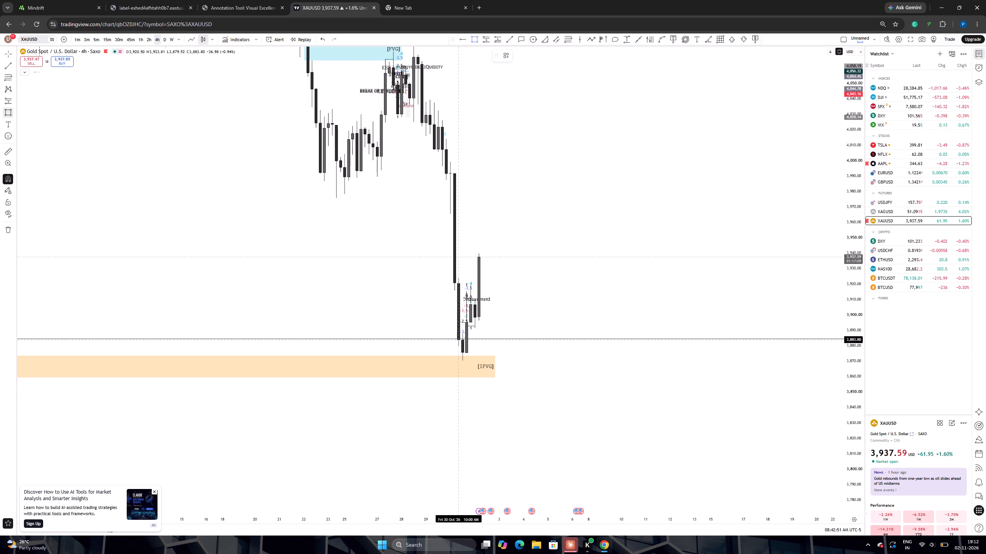
{"action": "left_click", "coordinate": [464, 332]}
{"action": "left_click", "coordinate": [471, 325]}
{"action": "left_click_drag", "start_coordinate": [471, 327], "coordinate": [474, 329]}
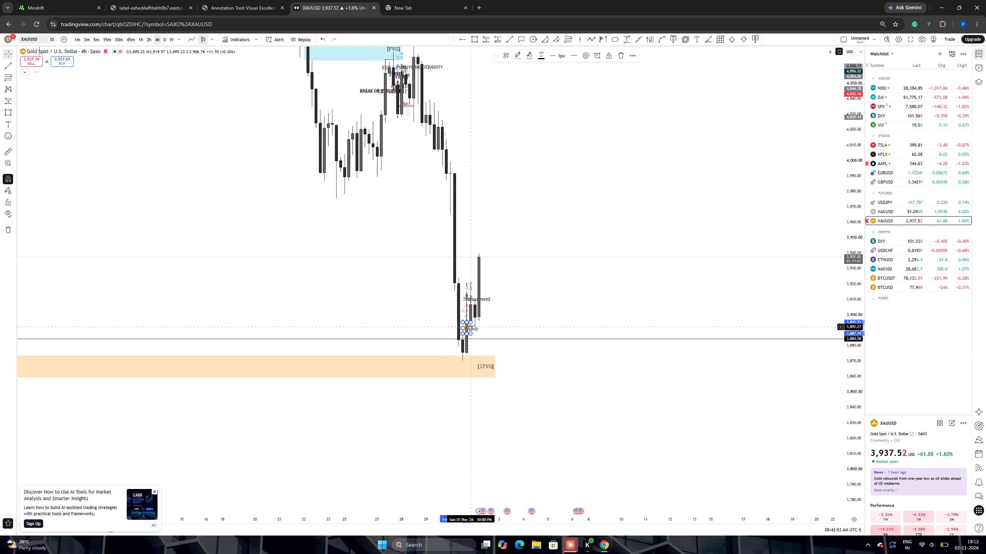
{"action": "left_click_drag", "start_coordinate": [474, 329], "coordinate": [484, 333]}
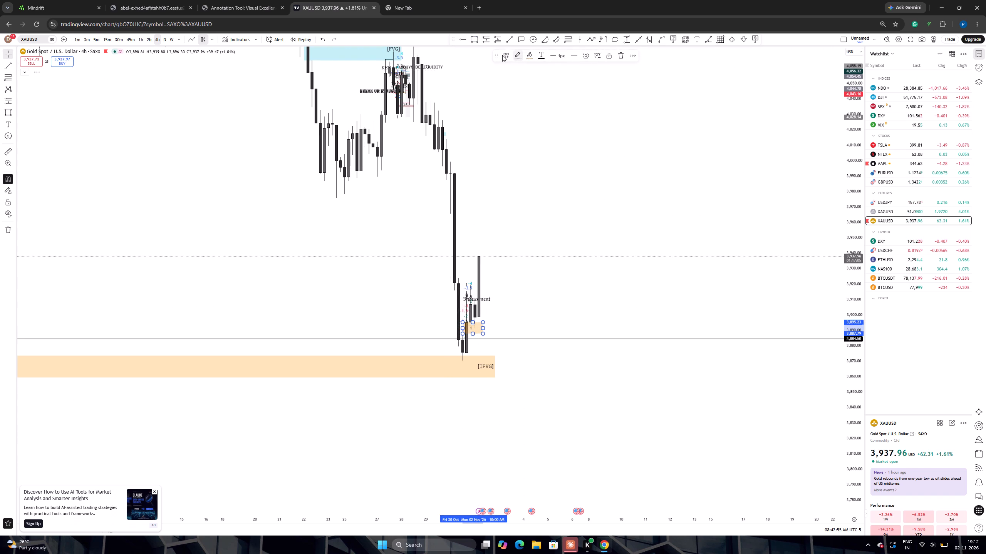
{"action": "left_click", "coordinate": [502, 56]}
{"action": "left_click", "coordinate": [512, 101]}
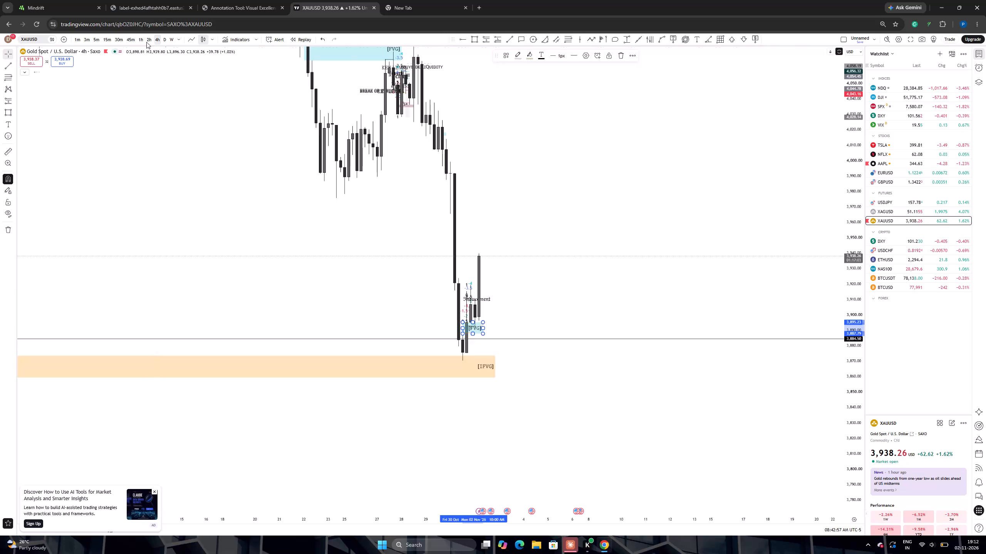
On the 1-hour chart, move the FVG box's start back to the 30 October sell-off and lower its top to about 3,892.
{"action": "left_click", "coordinate": [140, 35]}
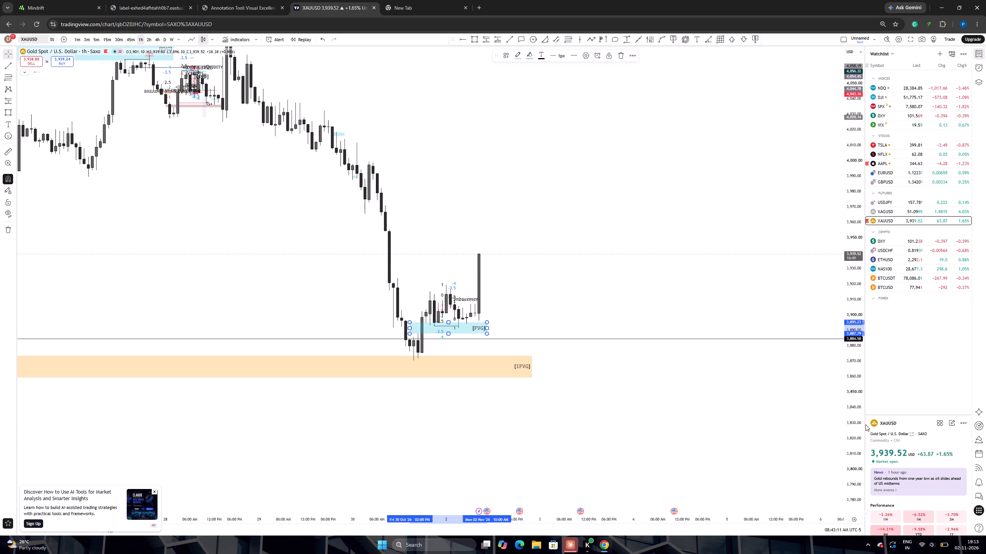
{"action": "left_click_drag", "start_coordinate": [860, 429], "coordinate": [832, 243]}
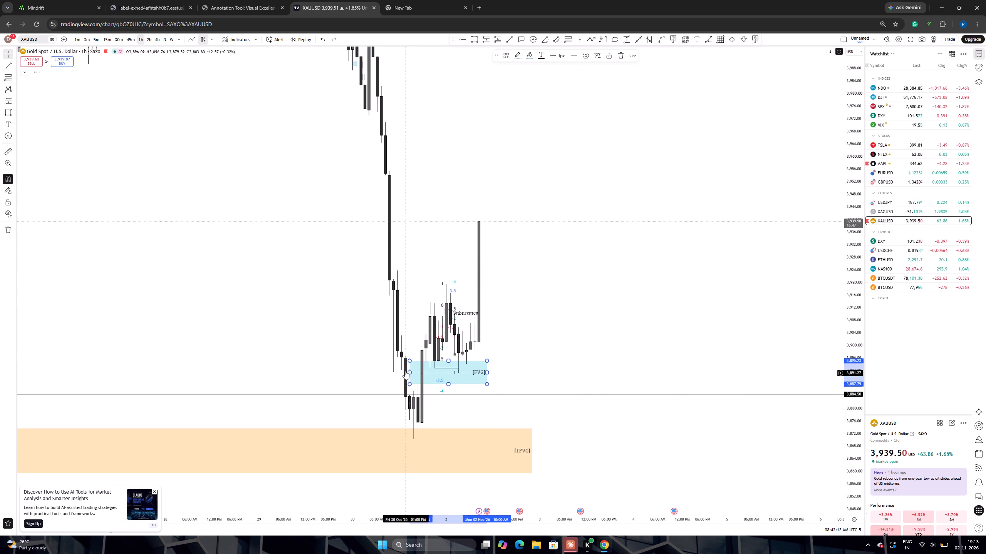
{"action": "left_click_drag", "start_coordinate": [409, 372], "coordinate": [408, 376]}
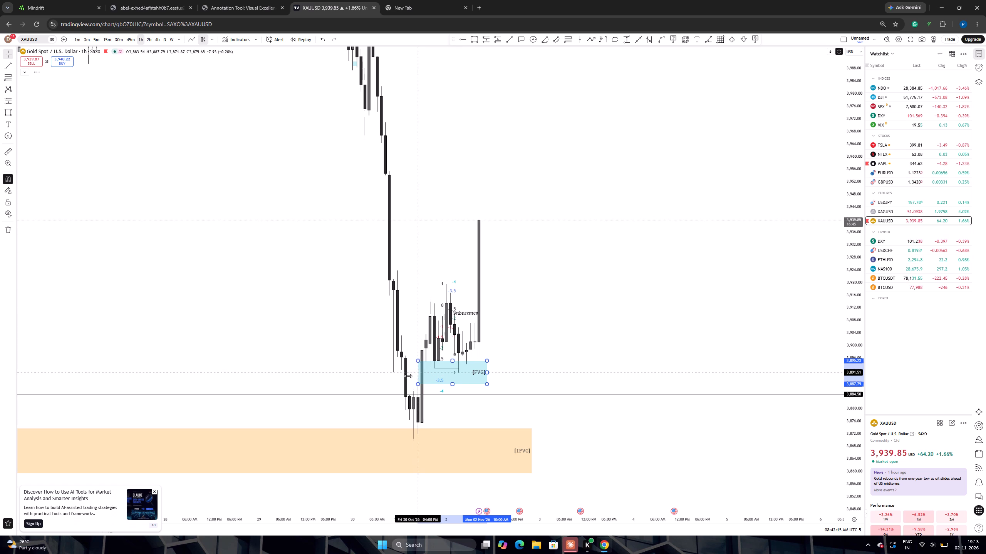
{"action": "left_click_drag", "start_coordinate": [408, 376], "coordinate": [404, 376]}
{"action": "left_click_drag", "start_coordinate": [406, 360], "coordinate": [402, 366]}
{"action": "left_click", "coordinate": [562, 369]}
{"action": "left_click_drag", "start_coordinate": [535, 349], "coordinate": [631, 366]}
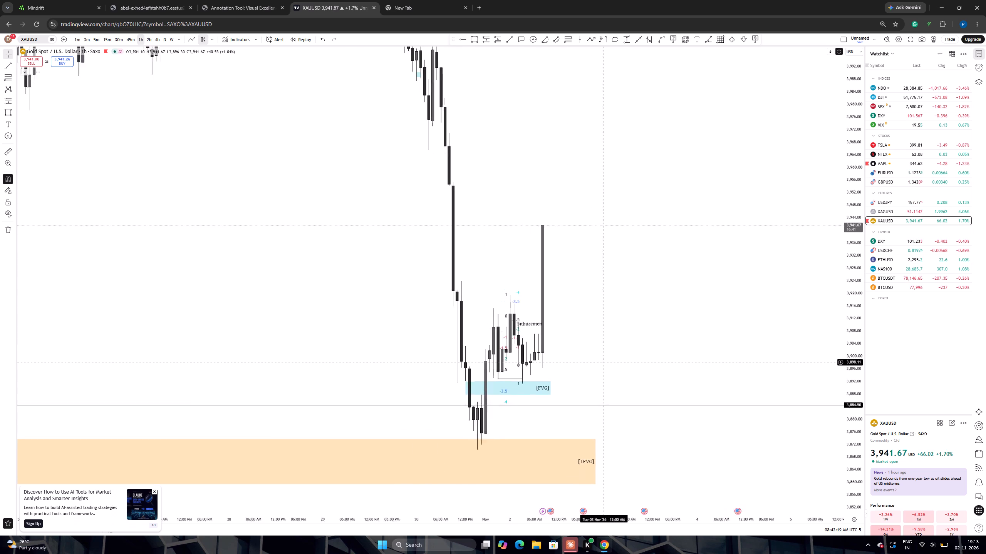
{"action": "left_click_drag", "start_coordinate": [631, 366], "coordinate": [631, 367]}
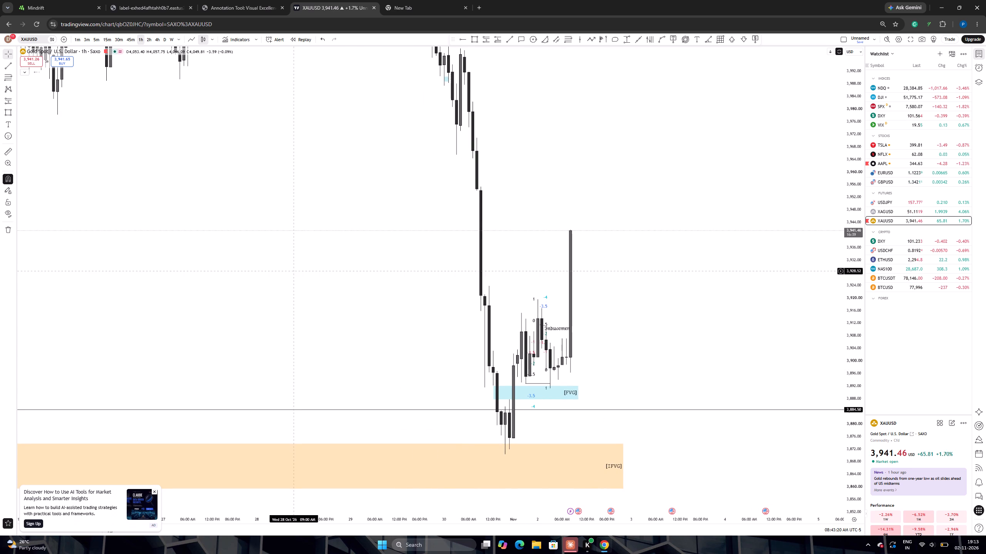
Measure the rally candle on the 1-hour chart from its low near 3,896.3 up to its high, and clear the measurement.
{"action": "left_click", "coordinate": [6, 149]}
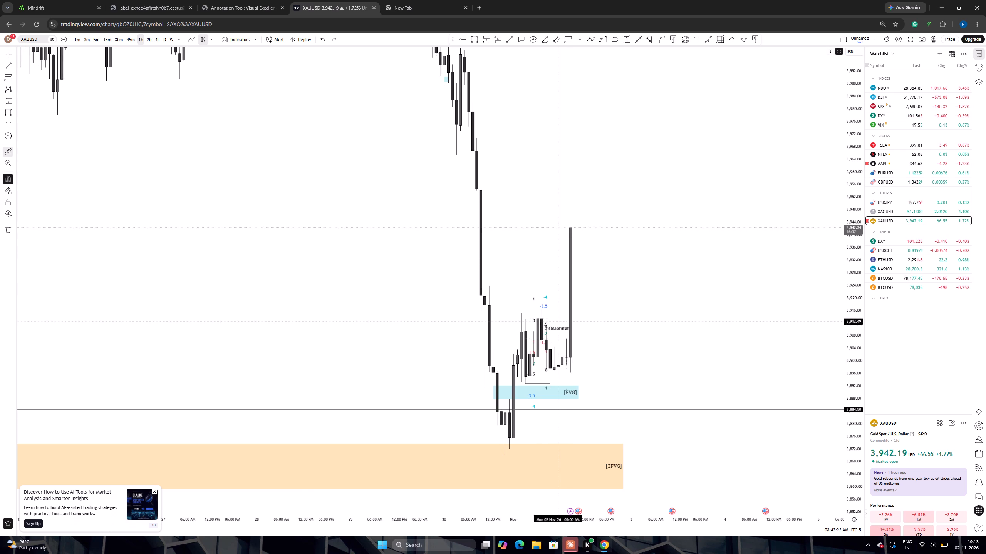
{"action": "left_click_drag", "start_coordinate": [570, 367], "coordinate": [572, 364]}
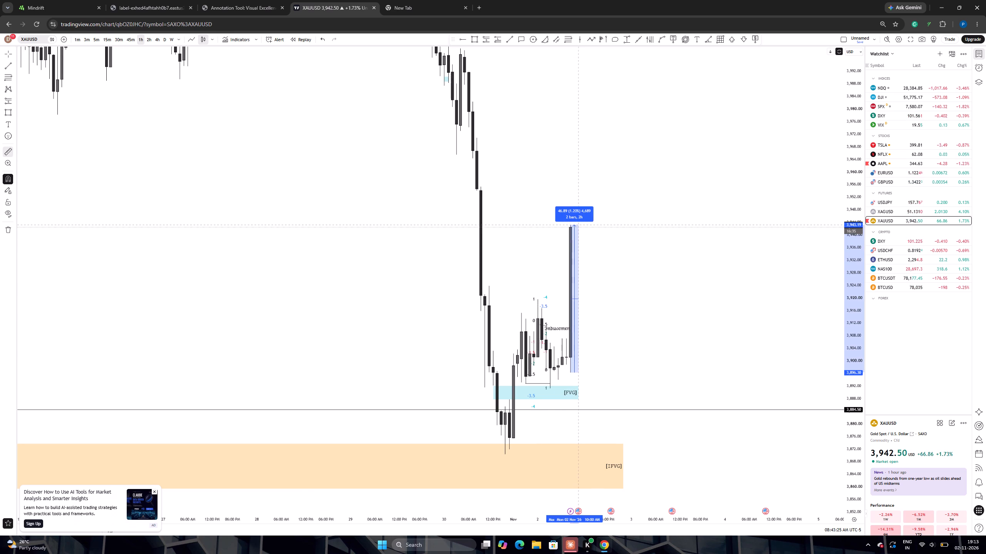
{"action": "left_click", "coordinate": [580, 225]}
{"action": "left_click", "coordinate": [607, 279]}
Examine the rally through the inducement level on the 30-minute, 5-minute and 3-minute charts against the FVG box.
{"action": "scroll", "coordinate": [604, 289], "scroll_direction": "up", "scroll_amount": 1}
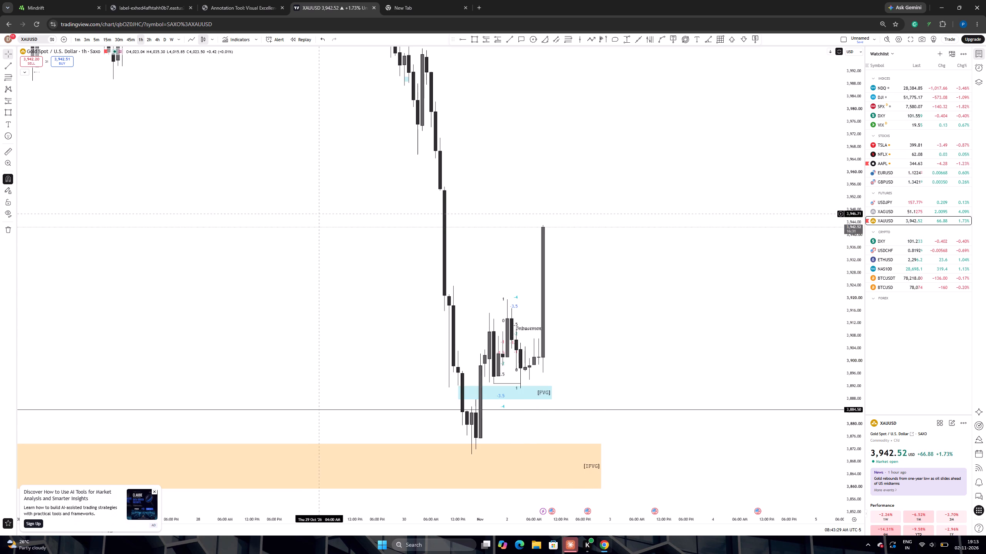
{"action": "left_click", "coordinate": [119, 40]}
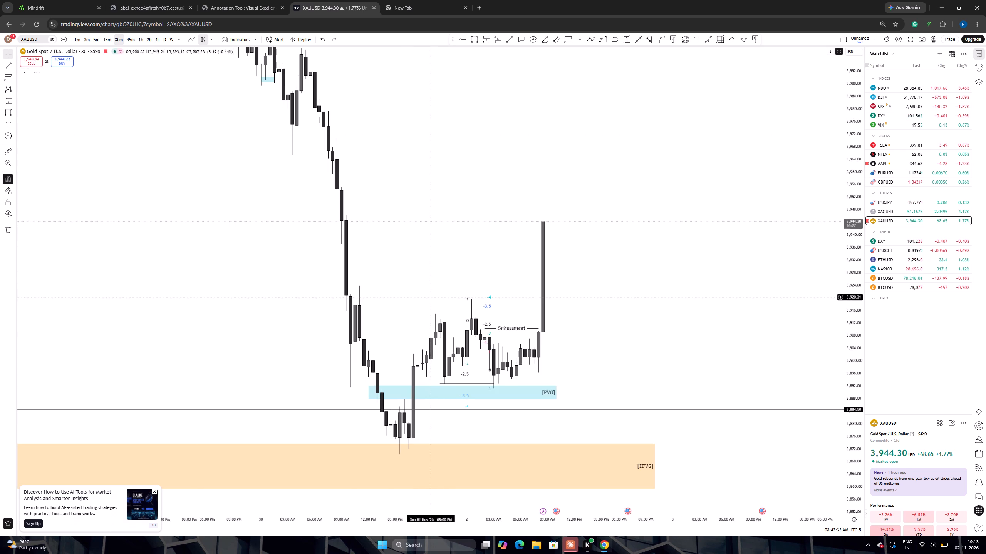
{"action": "scroll", "coordinate": [553, 296], "scroll_direction": "down", "scroll_amount": 3}
{"action": "left_click_drag", "start_coordinate": [676, 334], "coordinate": [658, 327]}
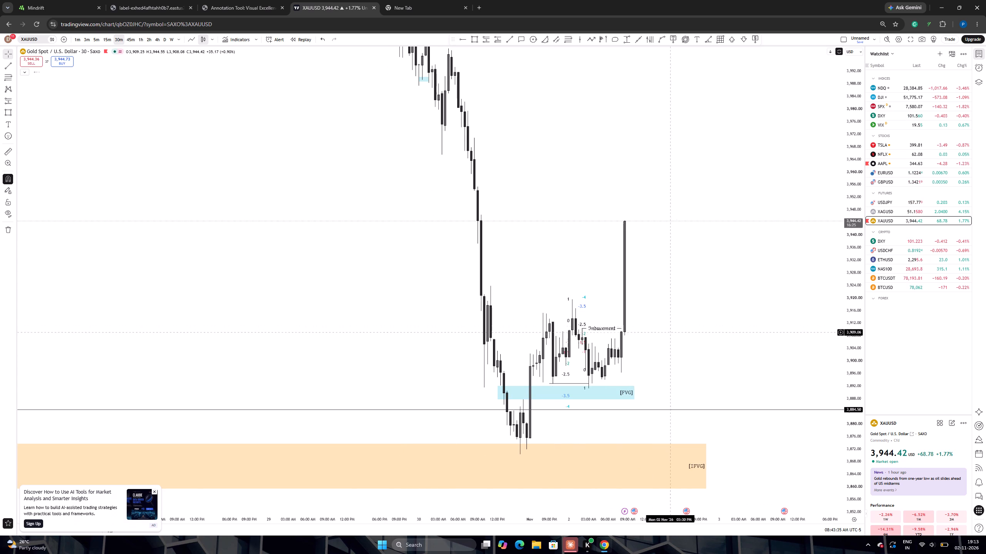
{"action": "left_click_drag", "start_coordinate": [658, 327], "coordinate": [624, 317]}
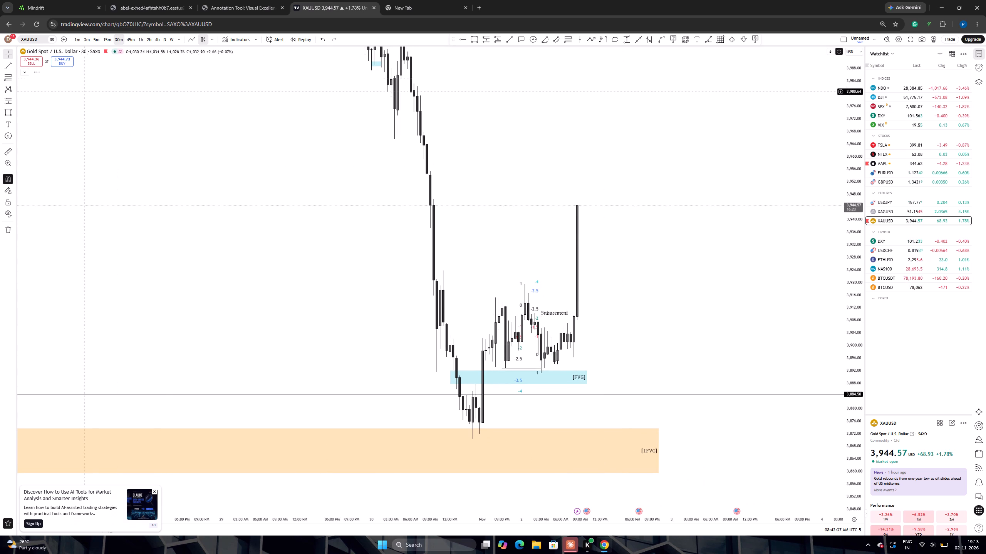
{"action": "left_click", "coordinate": [97, 41]}
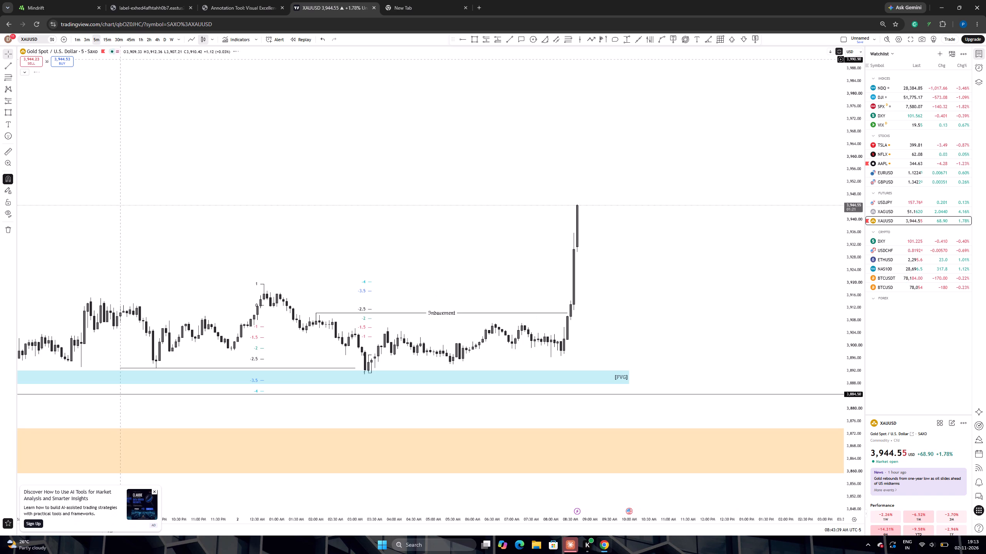
{"action": "scroll", "coordinate": [484, 257], "scroll_direction": "down", "scroll_amount": 6}
{"action": "left_click_drag", "start_coordinate": [854, 351], "coordinate": [836, 258]}
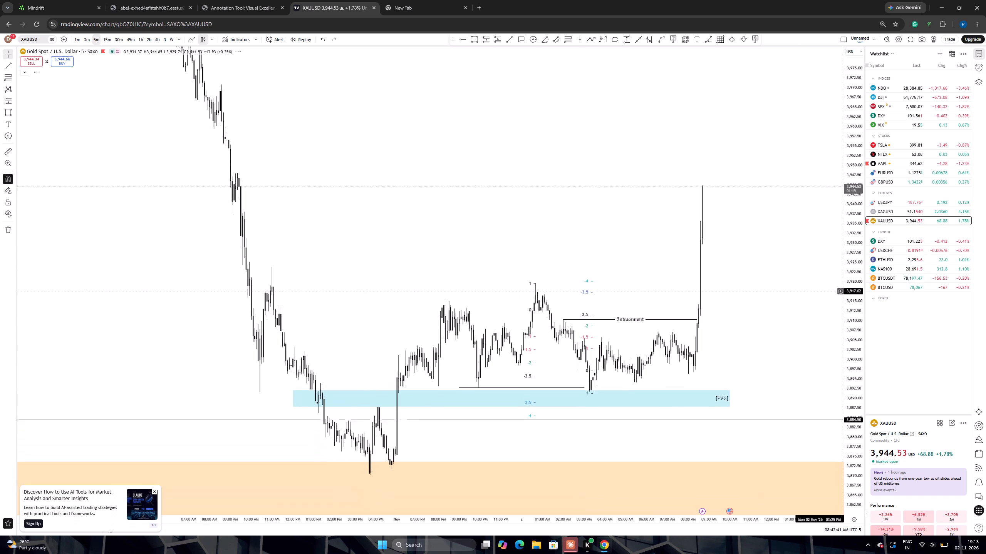
{"action": "left_click_drag", "start_coordinate": [836, 258], "coordinate": [830, 241]}
{"action": "scroll", "coordinate": [793, 298], "scroll_direction": "up", "scroll_amount": 2}
{"action": "left_click_drag", "start_coordinate": [771, 319], "coordinate": [763, 303]}
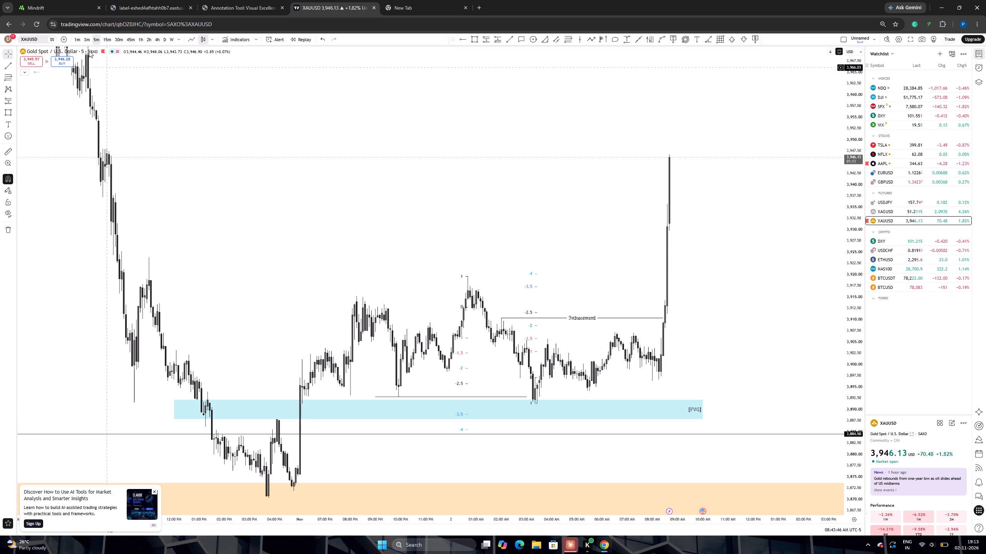
{"action": "left_click", "coordinate": [84, 40]}
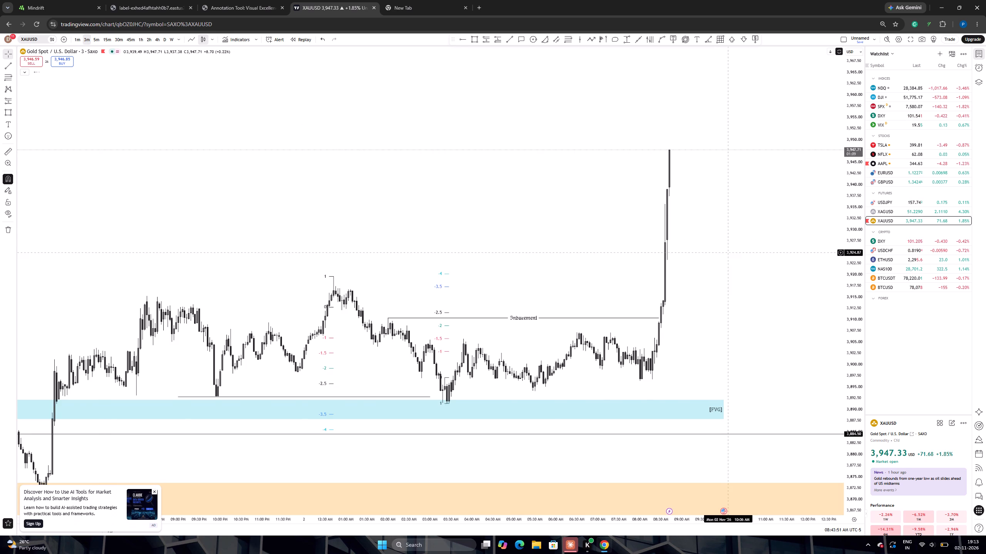
On the 1-minute chart, measure the rally's upper leg from about 3,923.2 to 3,948.5, and clear the measurement.
{"action": "left_click", "coordinate": [76, 37]}
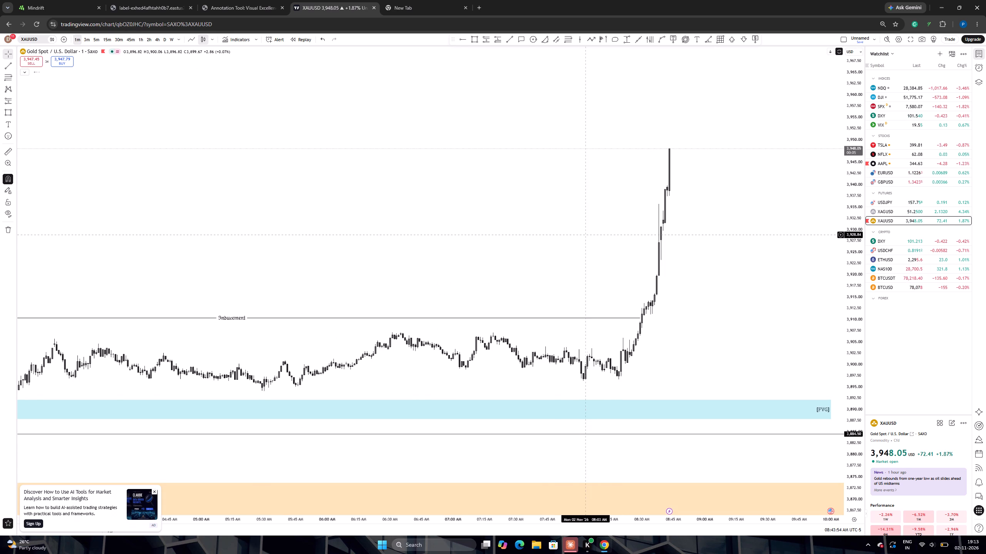
{"action": "scroll", "coordinate": [587, 235], "scroll_direction": "down", "scroll_amount": 2}
{"action": "left_click", "coordinate": [10, 150]}
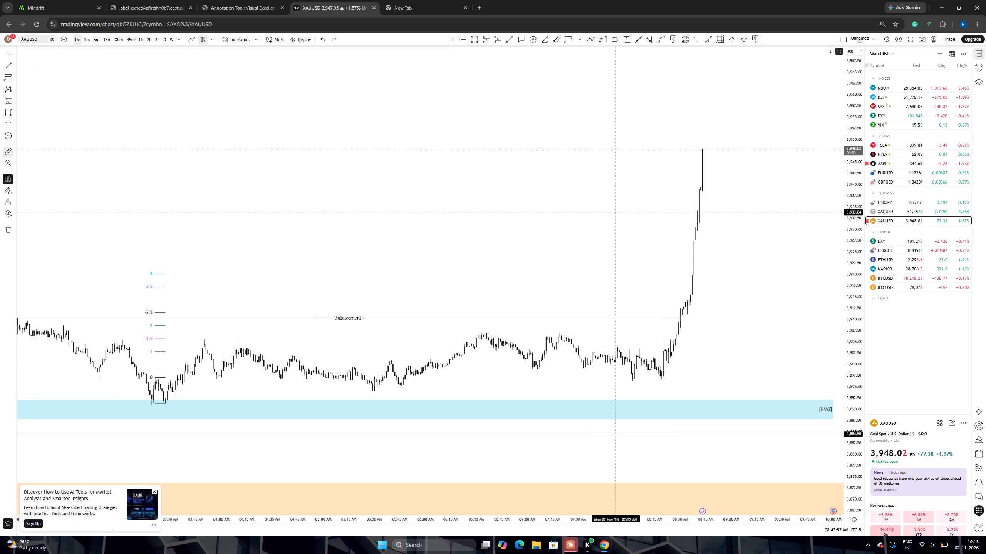
{"action": "left_click", "coordinate": [696, 260]}
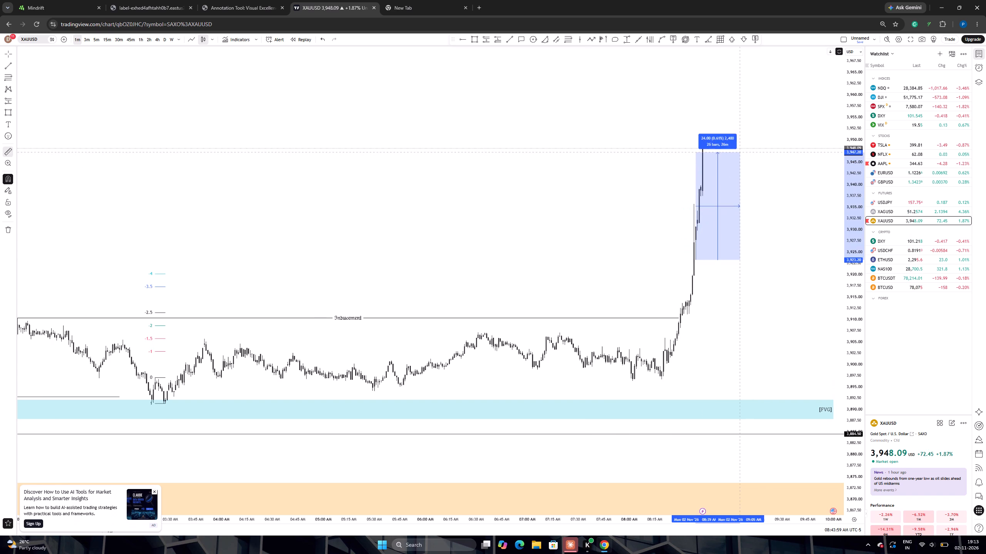
{"action": "left_click", "coordinate": [739, 146]}
{"action": "scroll", "coordinate": [746, 174], "scroll_direction": "down", "scroll_amount": 4}
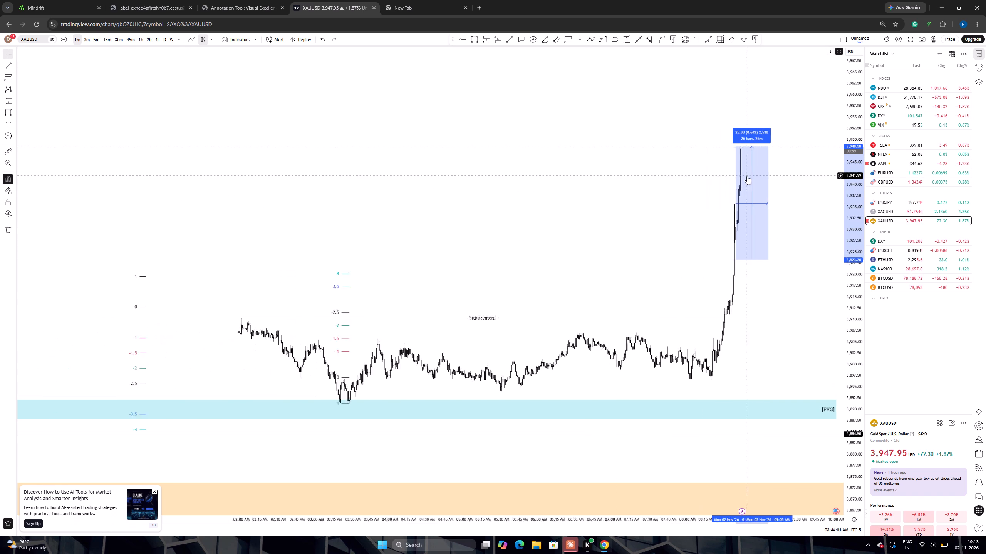
{"action": "scroll", "coordinate": [750, 192], "scroll_direction": "down", "scroll_amount": 3}
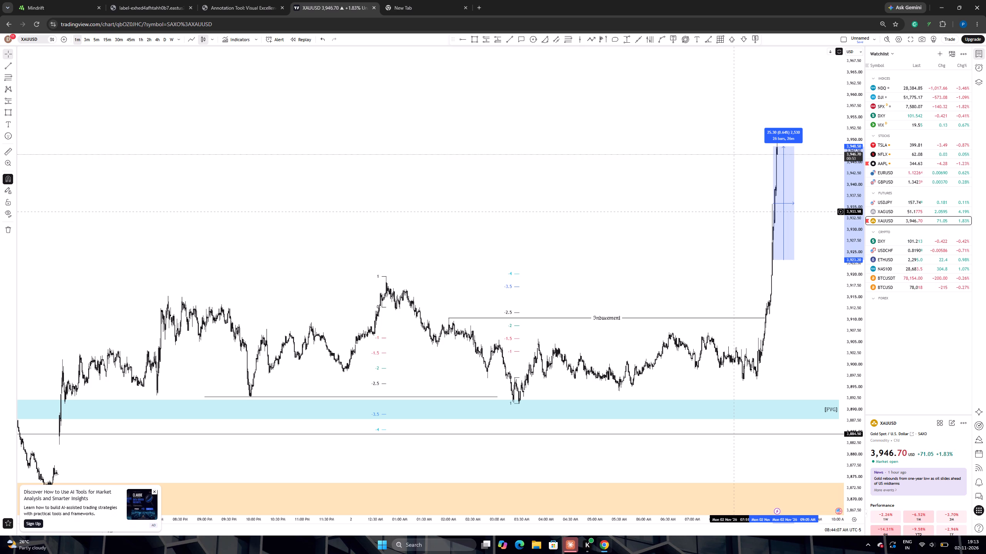
{"action": "scroll", "coordinate": [738, 243], "scroll_direction": "up", "scroll_amount": 5}
{"action": "scroll", "coordinate": [739, 244], "scroll_direction": "down", "scroll_amount": 1}
{"action": "scroll", "coordinate": [734, 251], "scroll_direction": "up", "scroll_amount": 3}
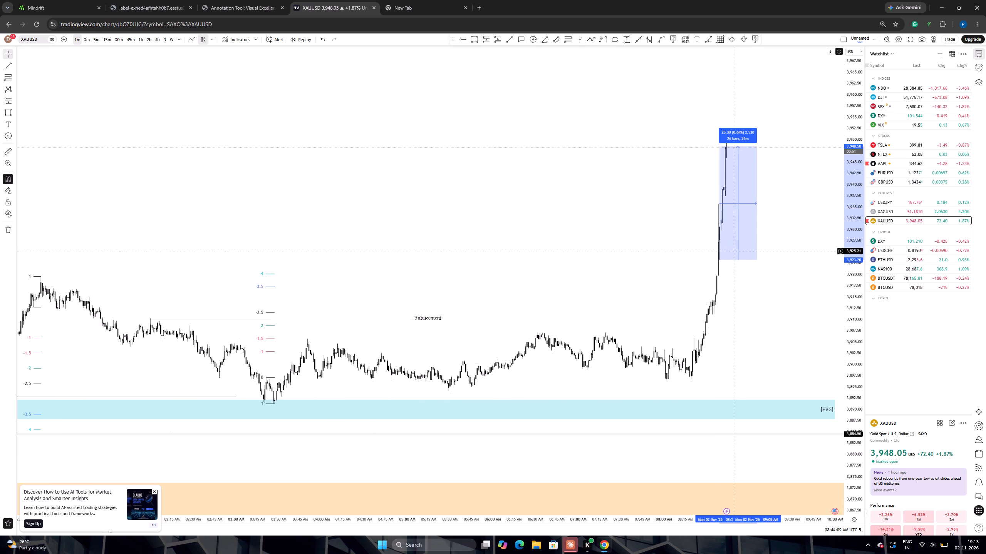
{"action": "left_click", "coordinate": [739, 269]}
Examine the rally and the preceding range on the 1-minute and 15-minute charts against the STDV projections and FVG box.
{"action": "scroll", "coordinate": [738, 270], "scroll_direction": "down", "scroll_amount": 9}
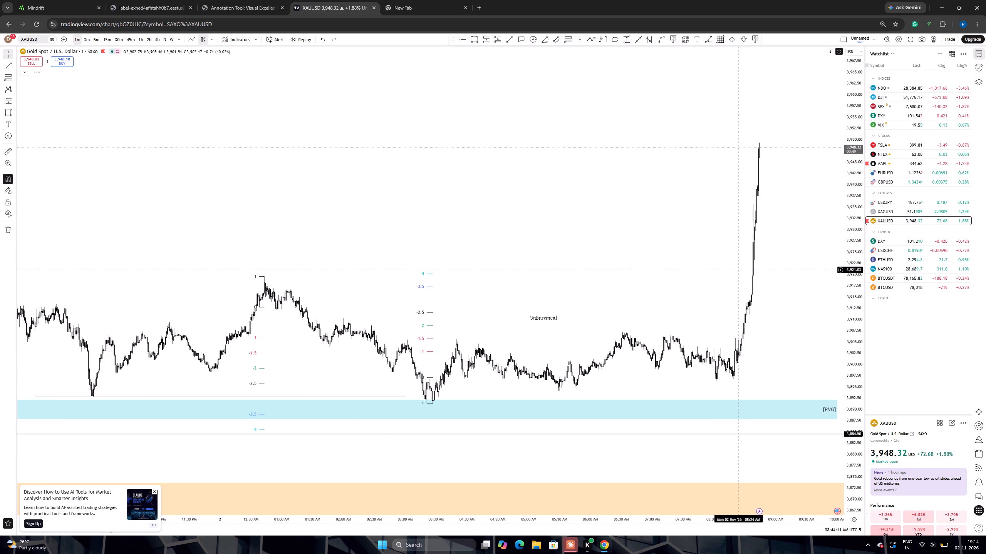
{"action": "scroll", "coordinate": [739, 270], "scroll_direction": "down", "scroll_amount": 1}
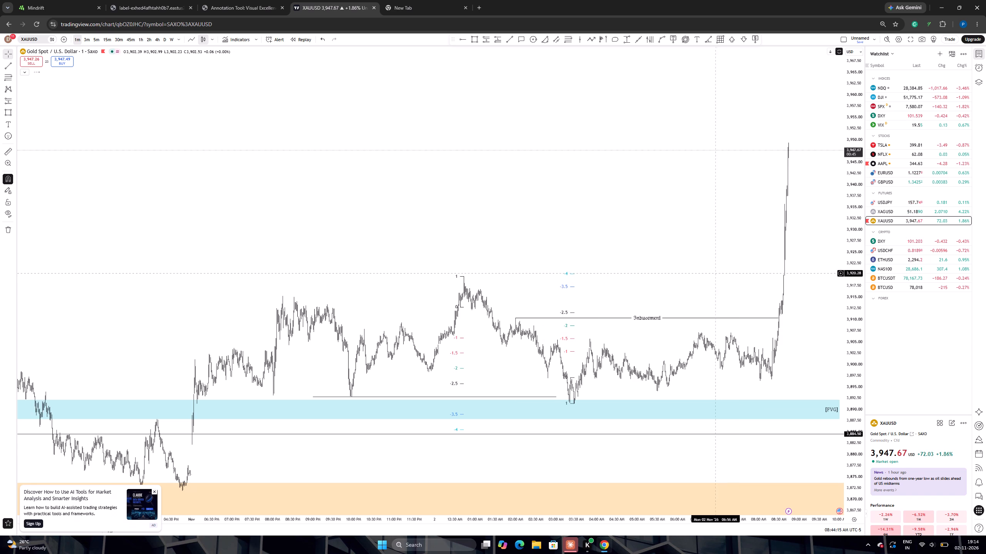
{"action": "scroll", "coordinate": [704, 268], "scroll_direction": "up", "scroll_amount": 8}
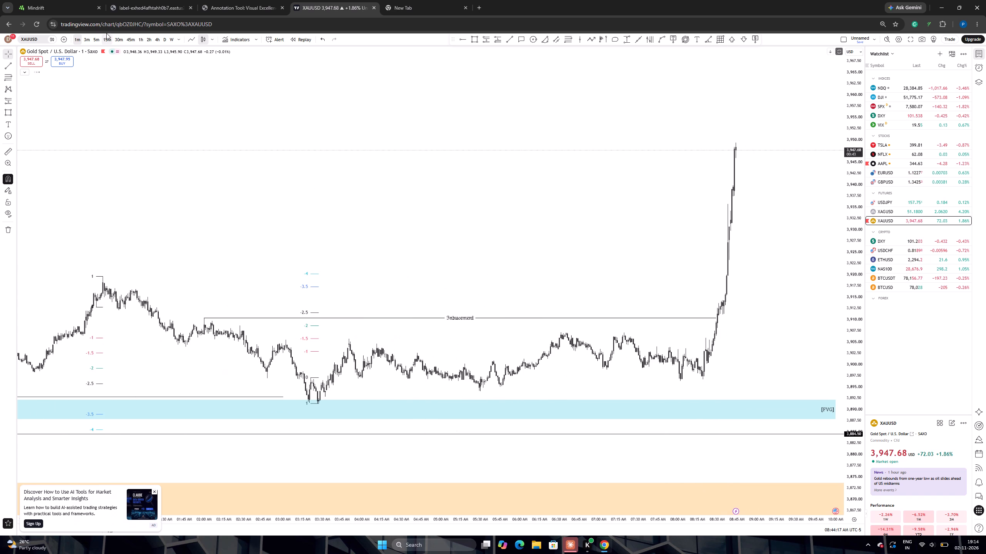
{"action": "left_click", "coordinate": [107, 41]}
{"action": "scroll", "coordinate": [699, 316], "scroll_direction": "up", "scroll_amount": 4}
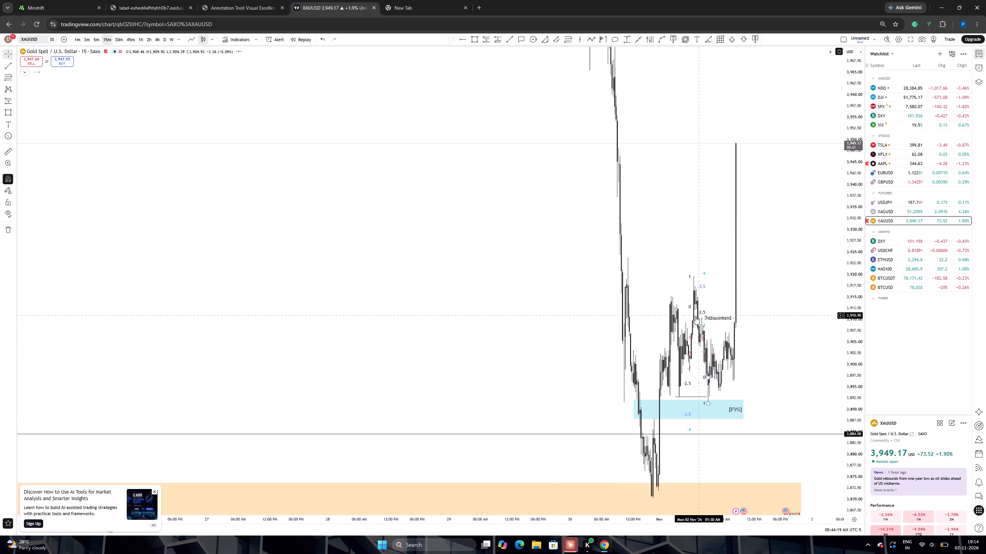
{"action": "scroll", "coordinate": [695, 316], "scroll_direction": "up", "scroll_amount": 3}
{"action": "scroll", "coordinate": [695, 316], "scroll_direction": "down", "scroll_amount": 1}
{"action": "scroll", "coordinate": [694, 316], "scroll_direction": "up", "scroll_amount": 4}
{"action": "left_click", "coordinate": [696, 318]}
{"action": "scroll", "coordinate": [695, 317], "scroll_direction": "up", "scroll_amount": 2}
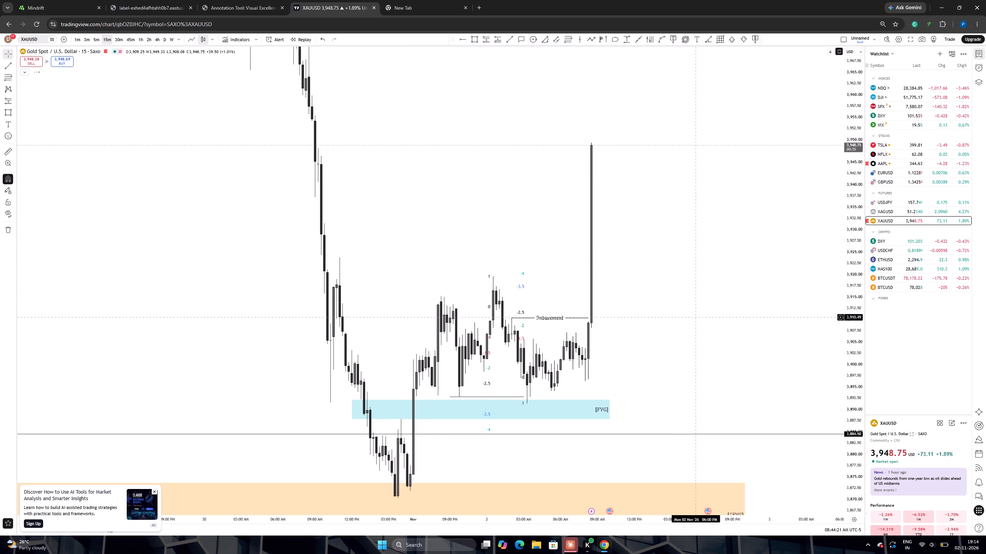
{"action": "scroll", "coordinate": [695, 317], "scroll_direction": "up", "scroll_amount": 1}
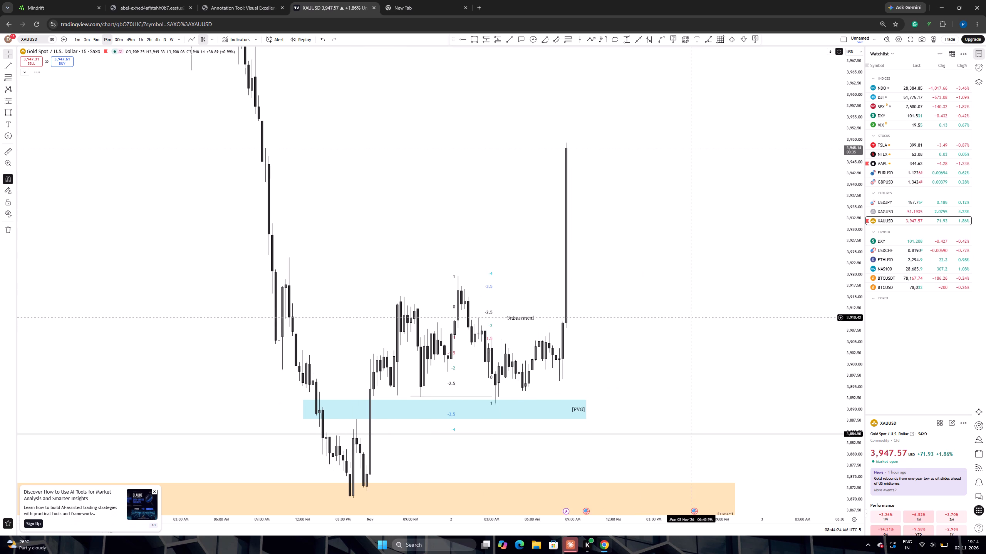
{"action": "left_click", "coordinate": [690, 317]}
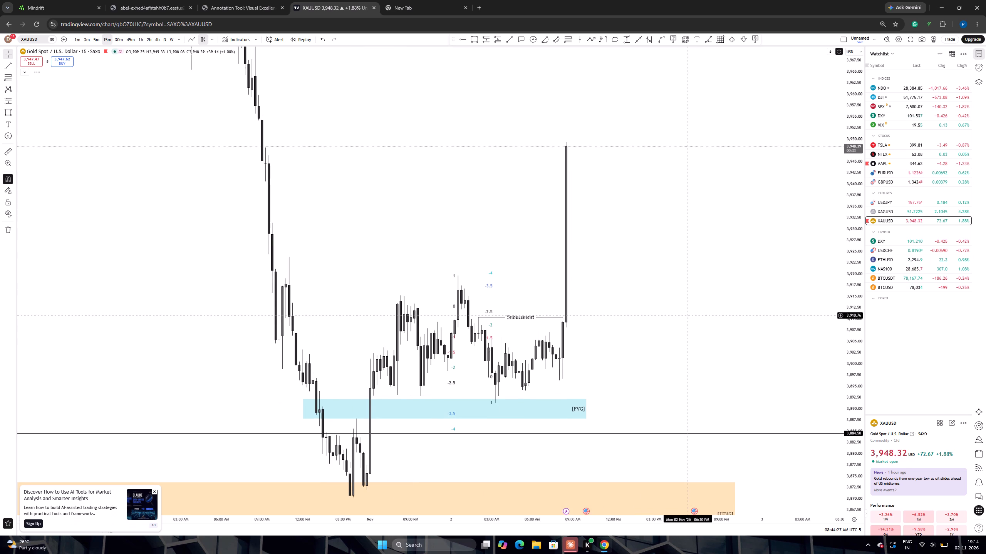
{"action": "left_click_drag", "start_coordinate": [690, 315], "coordinate": [680, 265]}
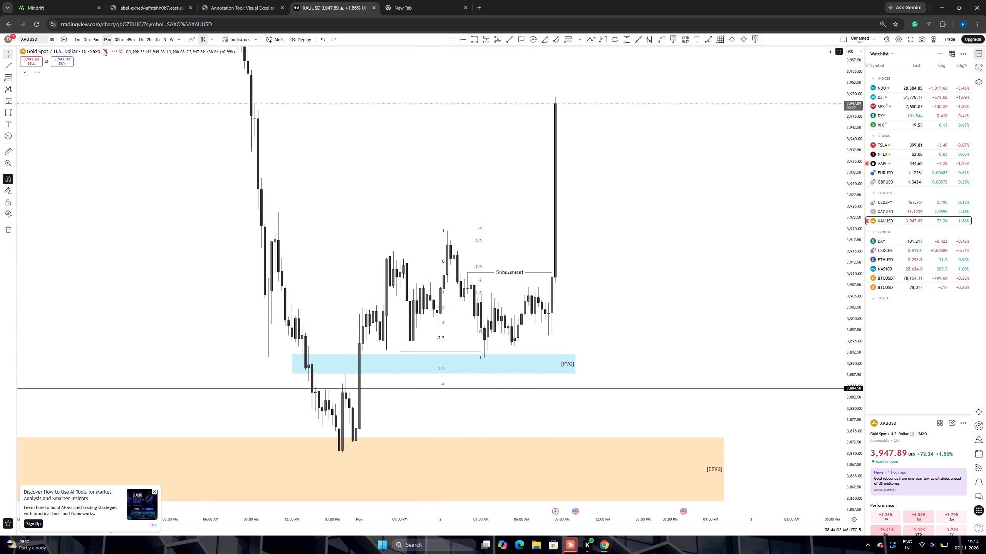
On the 5-minute chart, draw a level trend line at about 3,898.3 from 05:10 AM to 10:00 AM and apply the +OB template.
{"action": "left_click", "coordinate": [98, 39]}
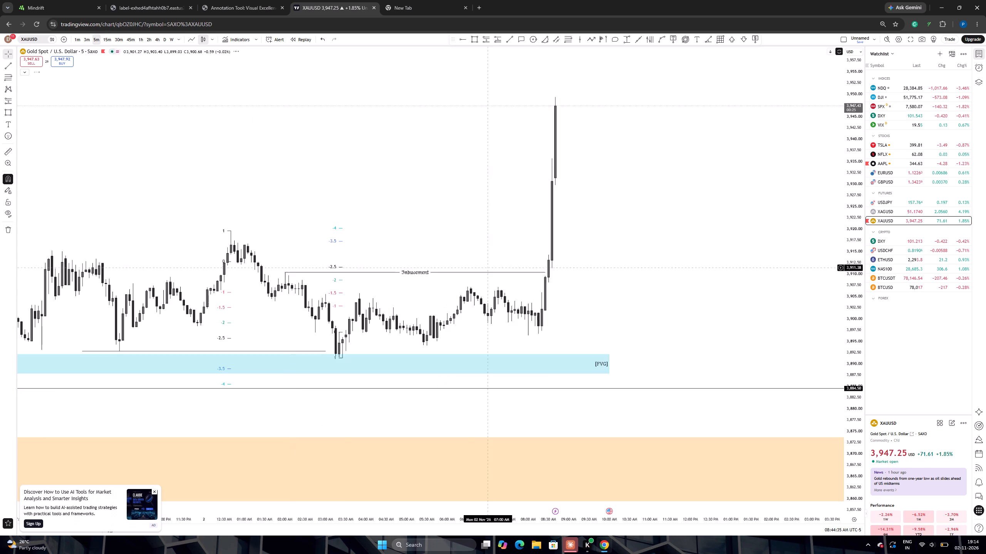
{"action": "scroll", "coordinate": [512, 280], "scroll_direction": "down", "scroll_amount": 5}
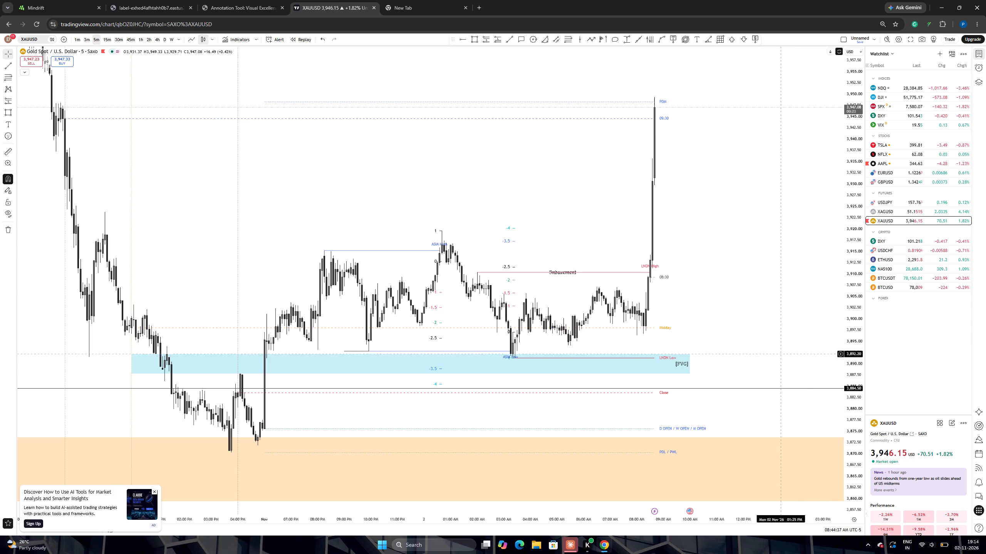
{"action": "left_click_drag", "start_coordinate": [858, 365], "coordinate": [807, 129]}
{"action": "left_click_drag", "start_coordinate": [734, 419], "coordinate": [722, 363]}
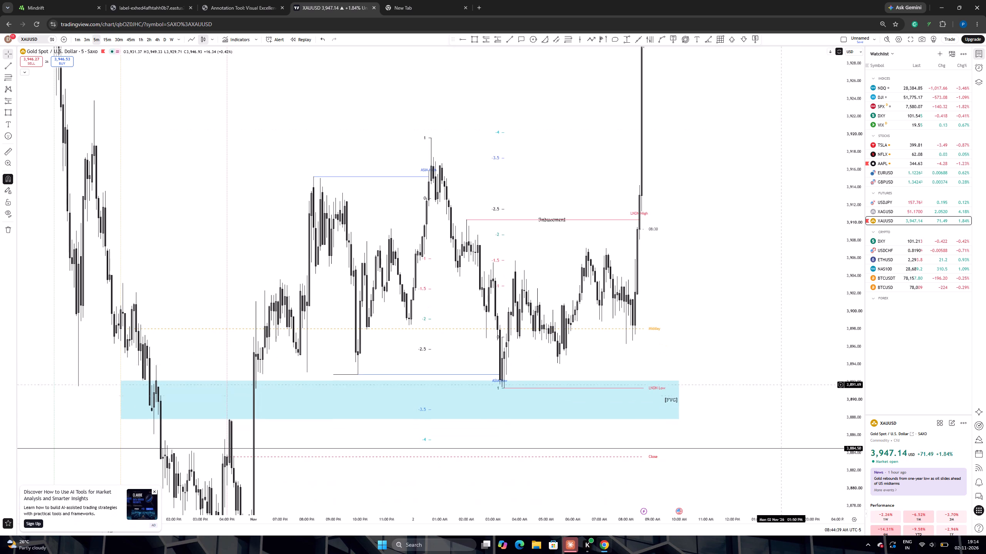
{"action": "left_click_drag", "start_coordinate": [848, 402], "coordinate": [832, 305]}
{"action": "left_click", "coordinate": [770, 347]}
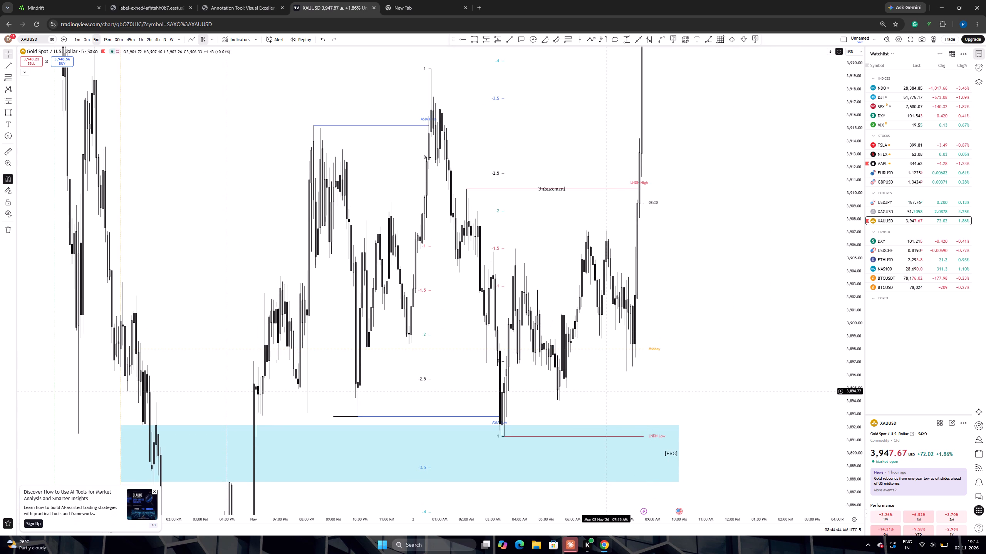
{"action": "scroll", "coordinate": [578, 388], "scroll_direction": "up", "scroll_amount": 2}
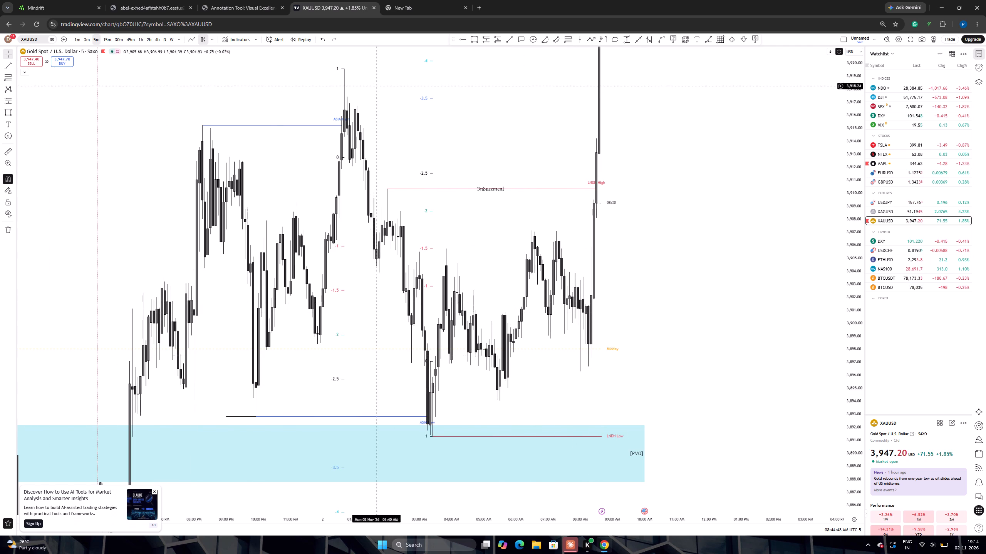
{"action": "left_click", "coordinate": [509, 38]}
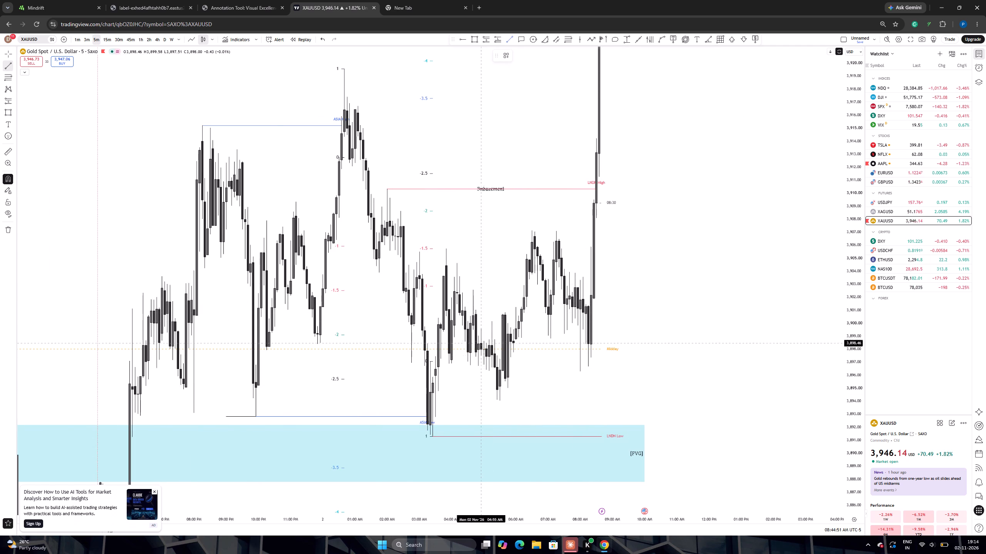
{"action": "left_click", "coordinate": [489, 345]}
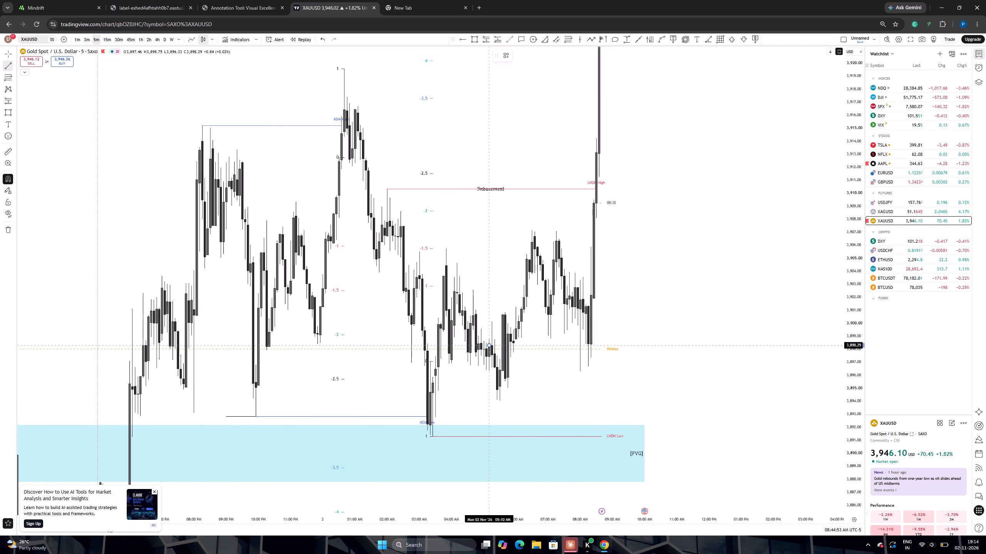
{"action": "left_click", "coordinate": [643, 342], "text": "shift"}
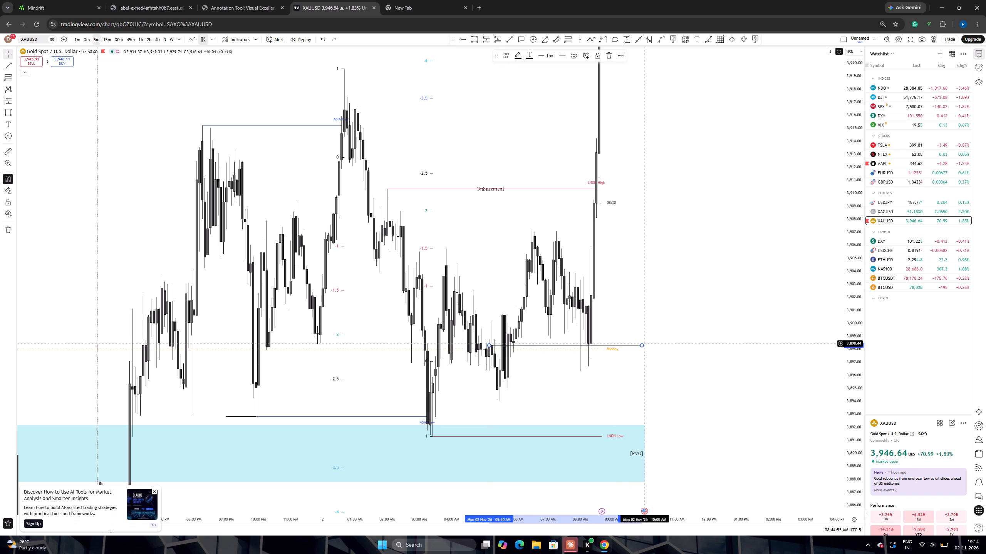
{"action": "left_click", "coordinate": [505, 57]}
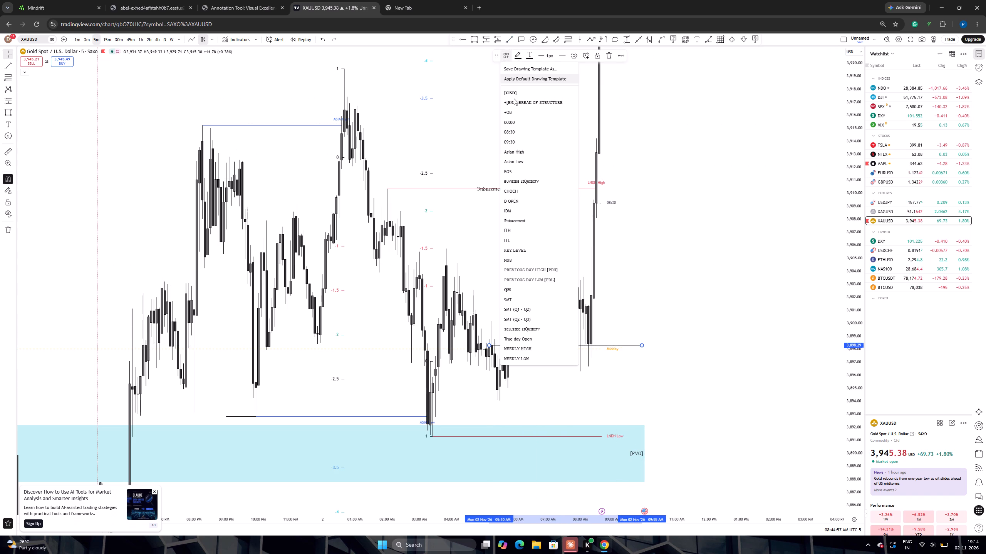
{"action": "left_click", "coordinate": [511, 113]}
{"action": "left_click", "coordinate": [681, 300]}
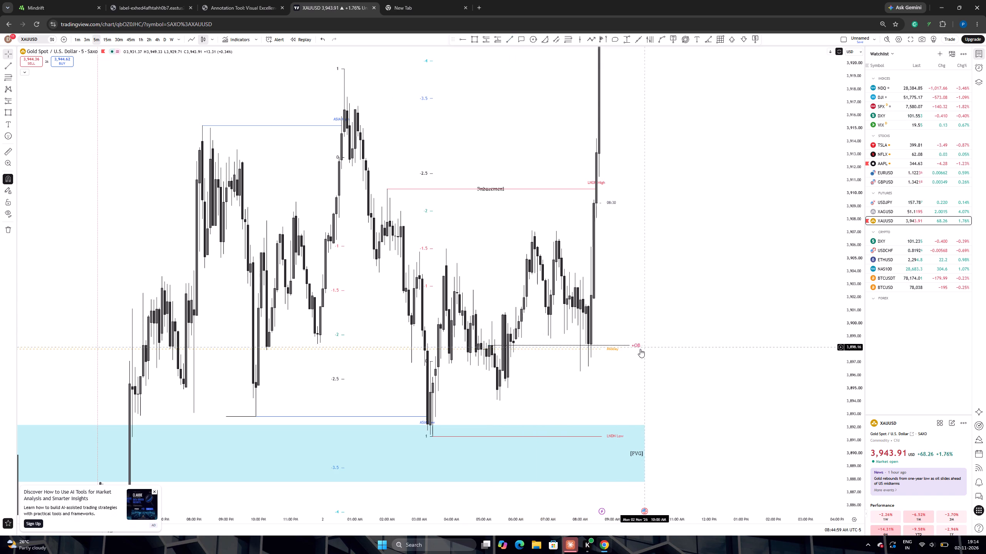
Extend the end of the +OB line forward in time, well beyond the rally and the end of the FVG box.
{"action": "left_click_drag", "start_coordinate": [641, 344], "coordinate": [726, 344]}
{"action": "left_click", "coordinate": [713, 287]}
{"action": "left_click_drag", "start_coordinate": [857, 242], "coordinate": [848, 358]}
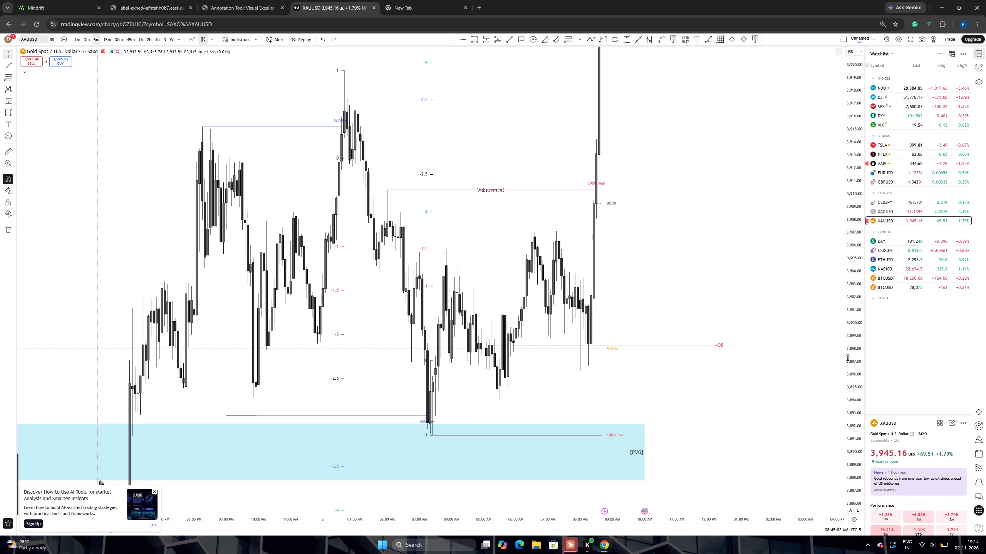
Place a long position at 08:15 AM with entry at about 3,898.4 on the +OB line and its stop at about 3,894.0.
{"action": "left_click_drag", "start_coordinate": [848, 358], "coordinate": [838, 405]}
{"action": "scroll", "coordinate": [772, 286], "scroll_direction": "down", "scroll_amount": 6}
{"action": "left_click_drag", "start_coordinate": [762, 221], "coordinate": [656, 340]}
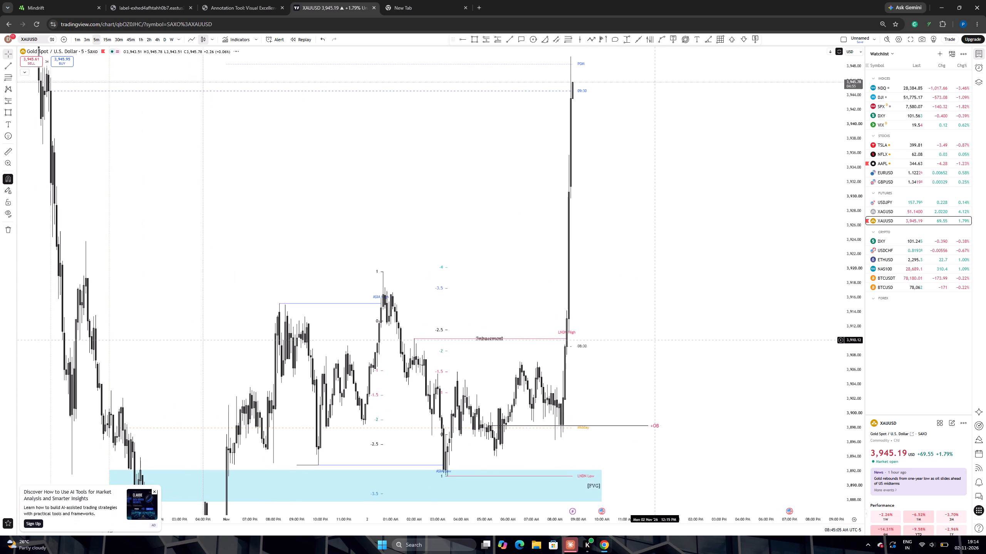
{"action": "left_click", "coordinate": [495, 38]}
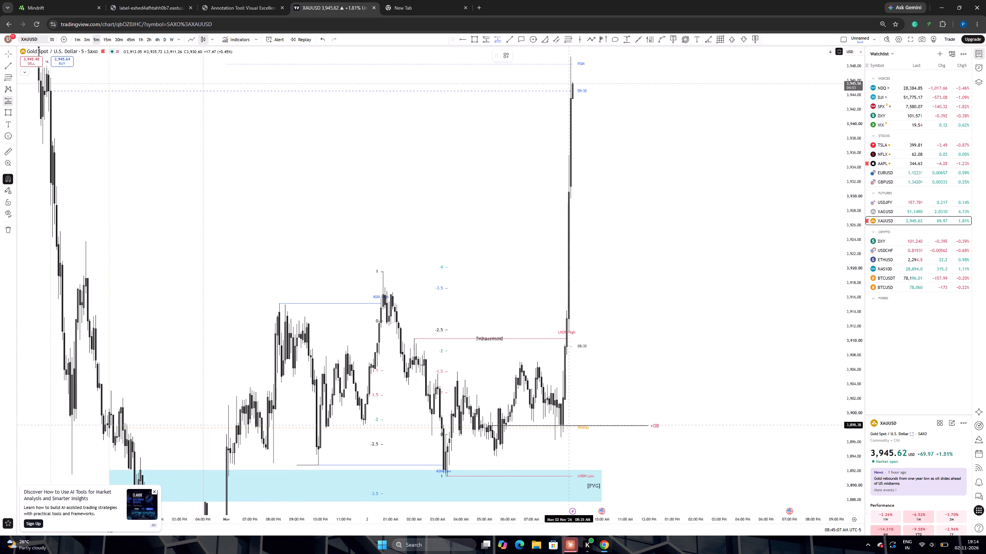
{"action": "left_click", "coordinate": [562, 428]}
{"action": "left_click_drag", "start_coordinate": [542, 440], "coordinate": [537, 361]}
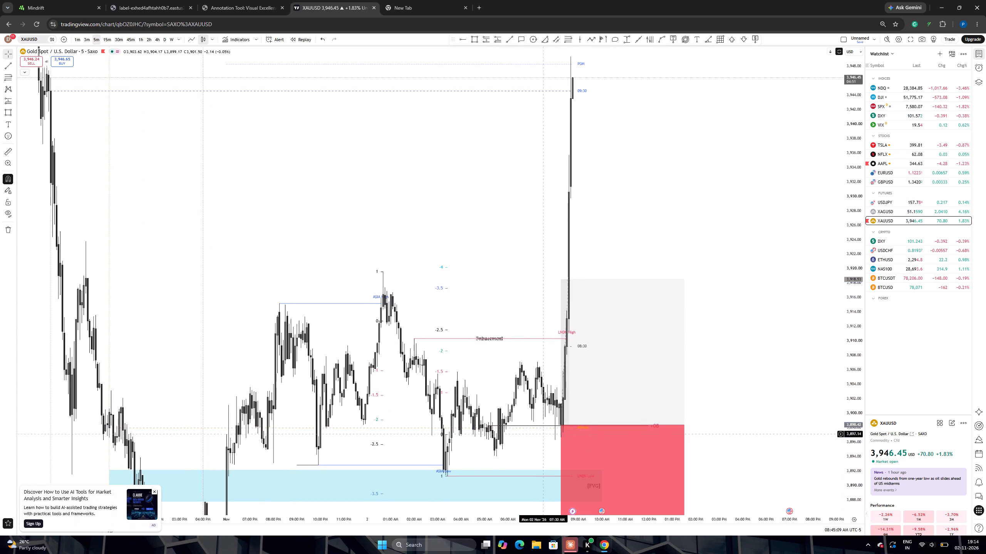
{"action": "left_click_drag", "start_coordinate": [537, 361], "coordinate": [537, 256]}
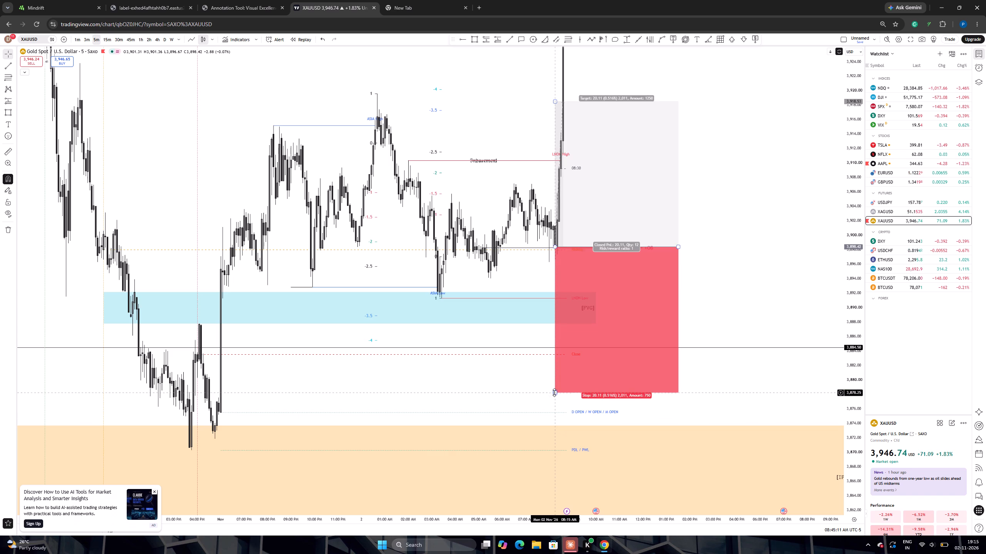
{"action": "left_click_drag", "start_coordinate": [554, 392], "coordinate": [490, 276]}
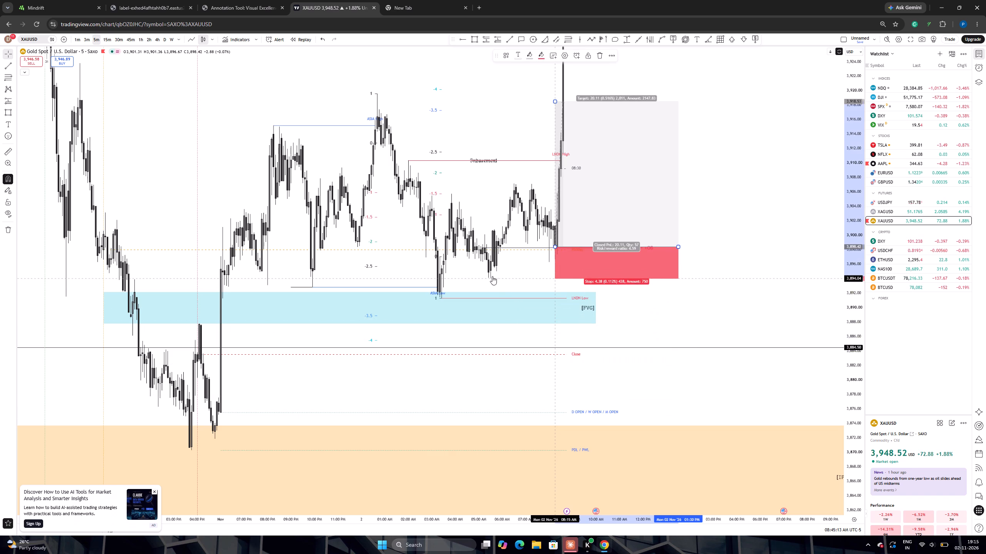
Raise the long position's target to the earlier swing high at about 3,923.7.
{"action": "left_click_drag", "start_coordinate": [516, 151], "coordinate": [667, 329]}
{"action": "scroll", "coordinate": [661, 316], "scroll_direction": "down", "scroll_amount": 2}
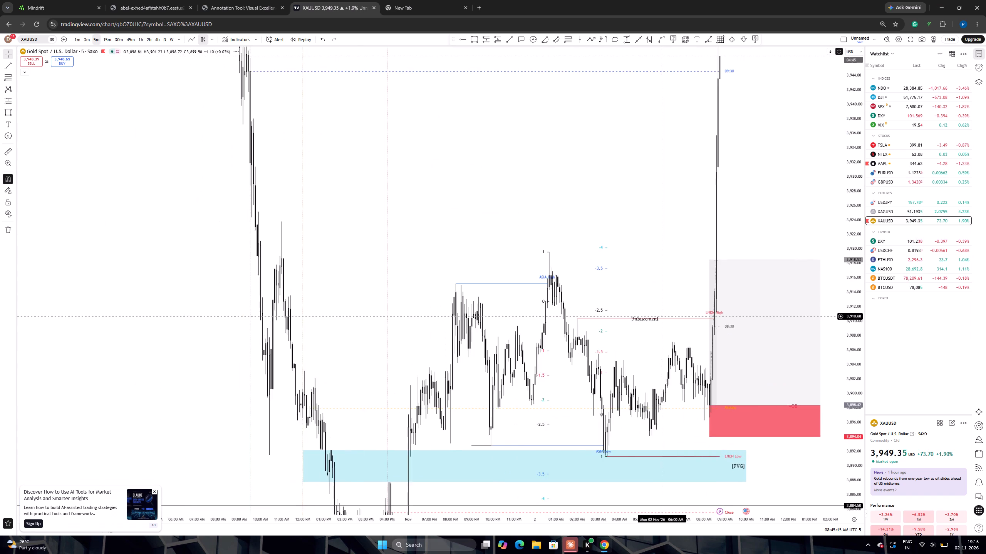
{"action": "left_click_drag", "start_coordinate": [722, 260], "coordinate": [583, 251]}
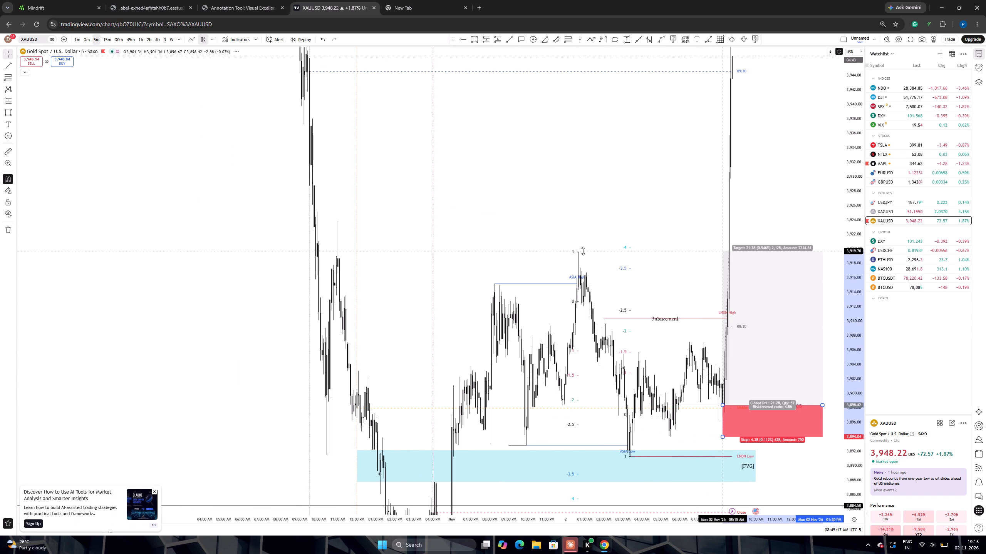
{"action": "left_click_drag", "start_coordinate": [583, 251], "coordinate": [337, 222]}
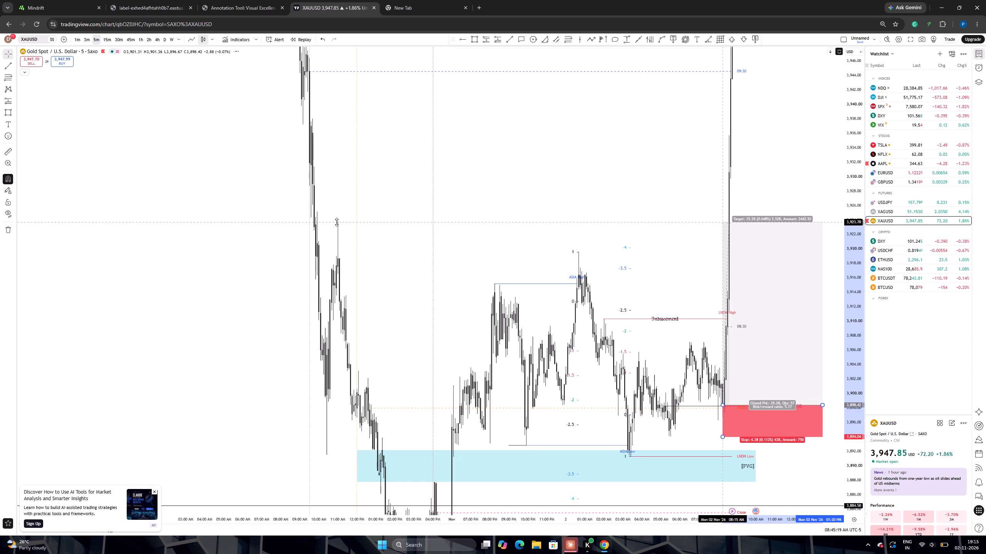
{"action": "left_click_drag", "start_coordinate": [337, 222], "coordinate": [337, 222]}
Narrow the long position box in time so it spans only the rally candles.
{"action": "left_click_drag", "start_coordinate": [632, 260], "coordinate": [470, 203]}
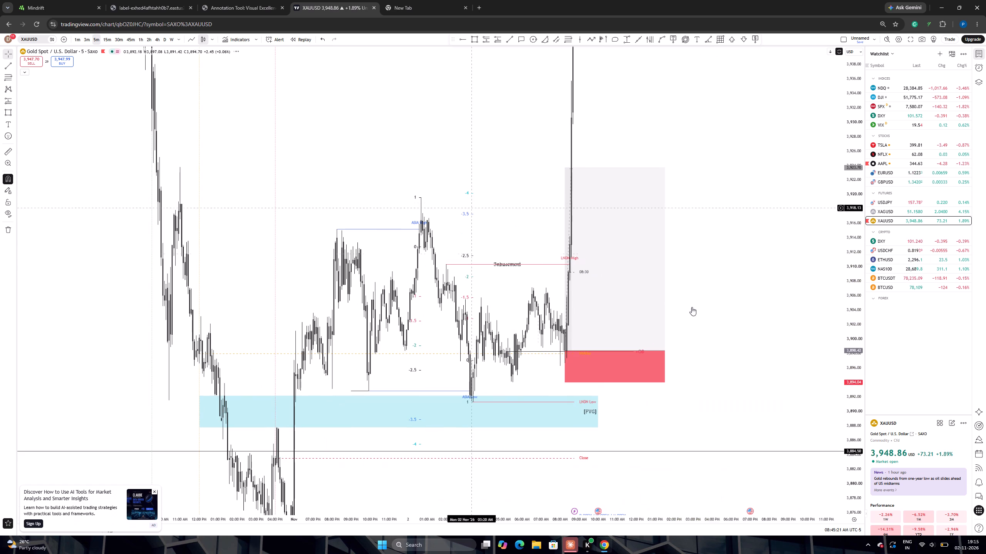
{"action": "left_click_drag", "start_coordinate": [663, 349], "coordinate": [662, 349]}
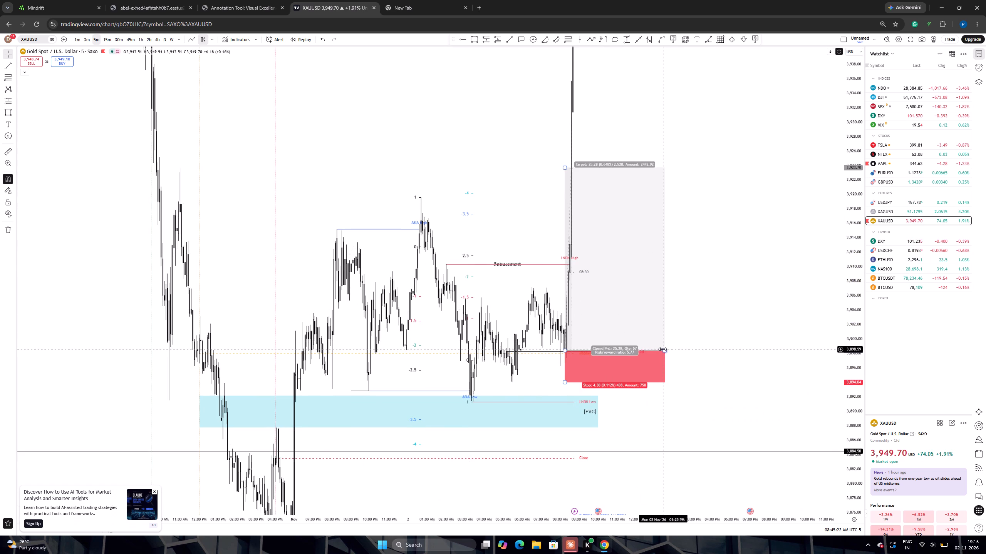
{"action": "left_click_drag", "start_coordinate": [662, 349], "coordinate": [575, 349]}
{"action": "left_click", "coordinate": [634, 310]}
Draw a rectangle over the gap in the earlier decline, from about 3,954.1 to 3,948.1, between 30 Oct 08:55 AM and 2 Nov 01:25 PM.
{"action": "left_click_drag", "start_coordinate": [639, 281], "coordinate": [677, 467]}
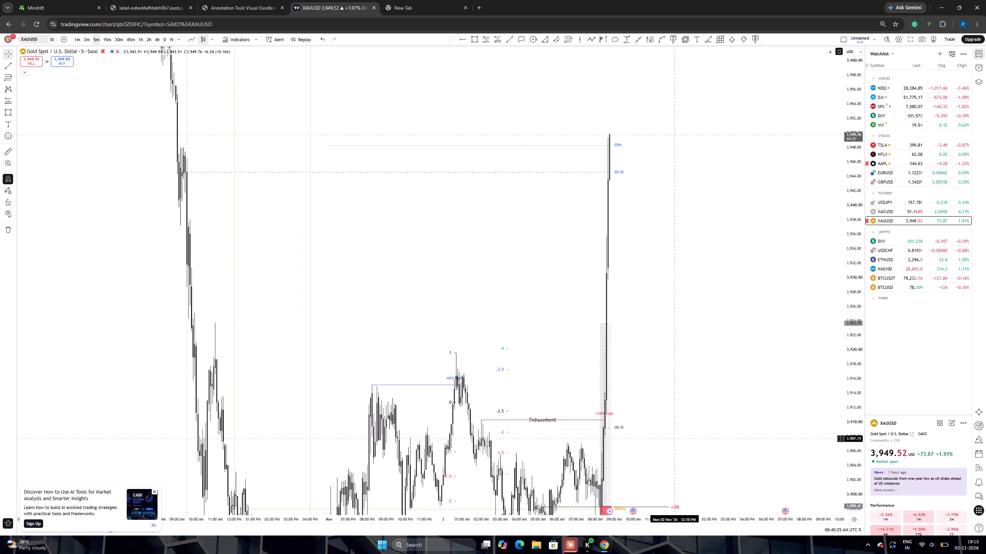
{"action": "left_click_drag", "start_coordinate": [677, 467], "coordinate": [677, 467]}
{"action": "left_click_drag", "start_coordinate": [850, 256], "coordinate": [840, 385]}
{"action": "left_click_drag", "start_coordinate": [832, 378], "coordinate": [813, 339]}
{"action": "scroll", "coordinate": [810, 346], "scroll_direction": "down", "scroll_amount": 5}
{"action": "scroll", "coordinate": [809, 355], "scroll_direction": "up", "scroll_amount": 2}
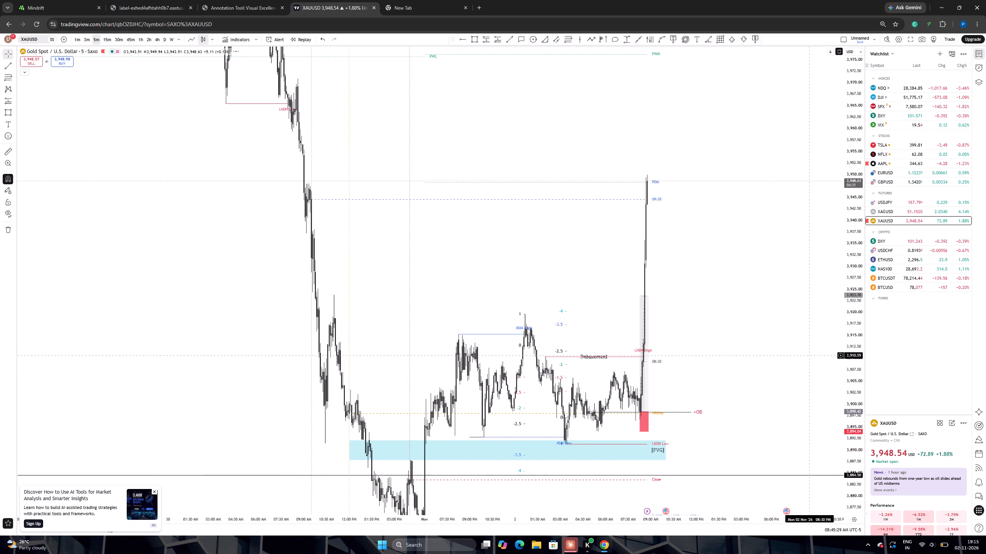
{"action": "scroll", "coordinate": [807, 358], "scroll_direction": "up", "scroll_amount": 4}
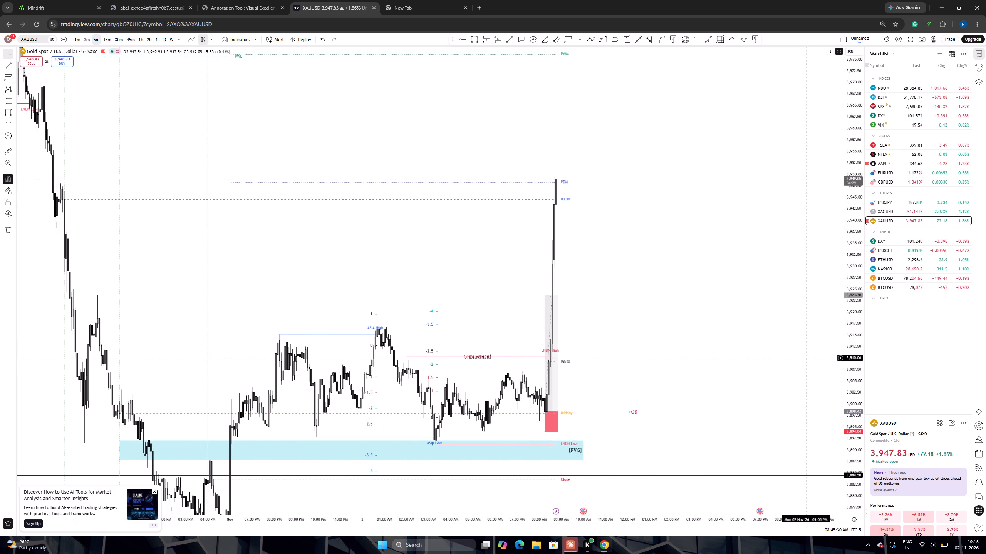
{"action": "left_click_drag", "start_coordinate": [658, 357], "coordinate": [745, 339]}
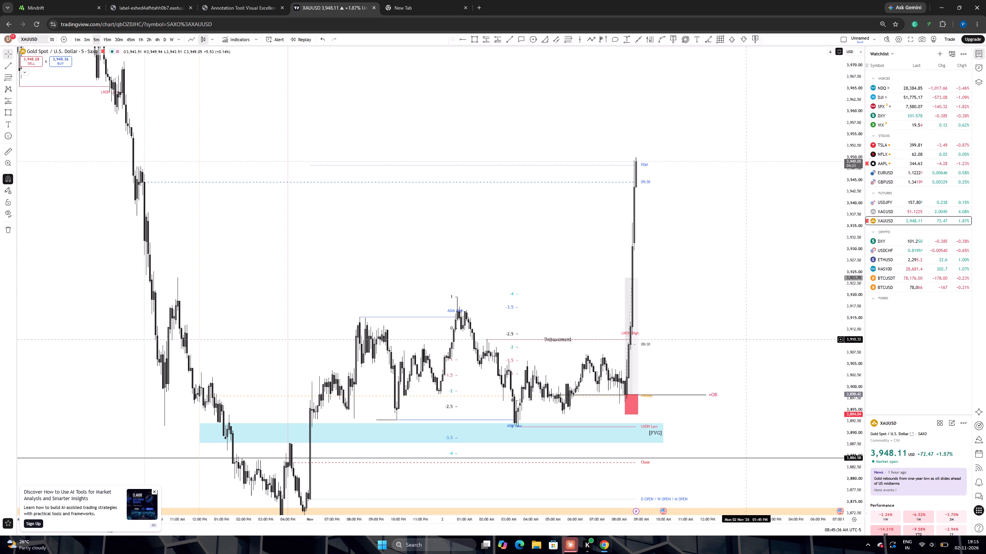
{"action": "scroll", "coordinate": [746, 339], "scroll_direction": "down", "scroll_amount": 3}
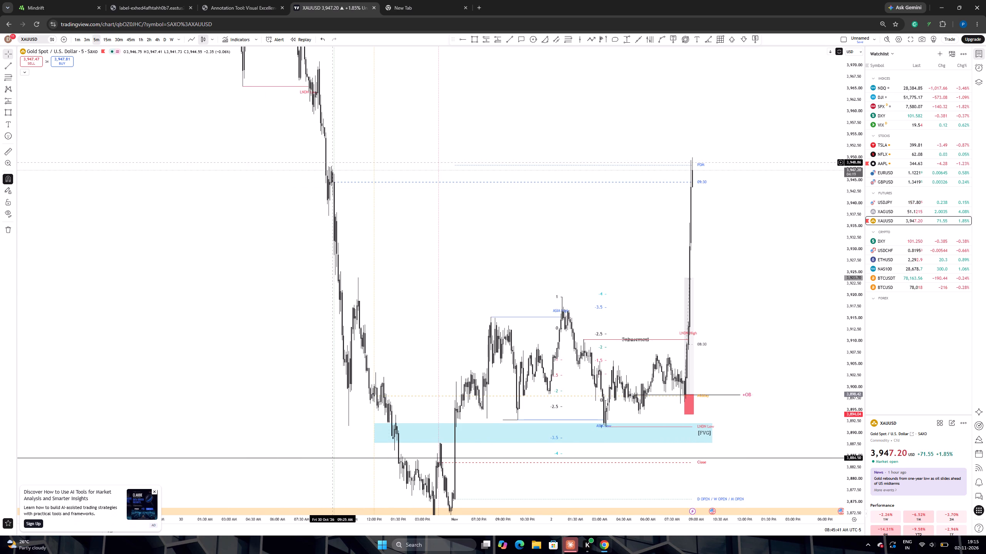
{"action": "left_click", "coordinate": [472, 37]}
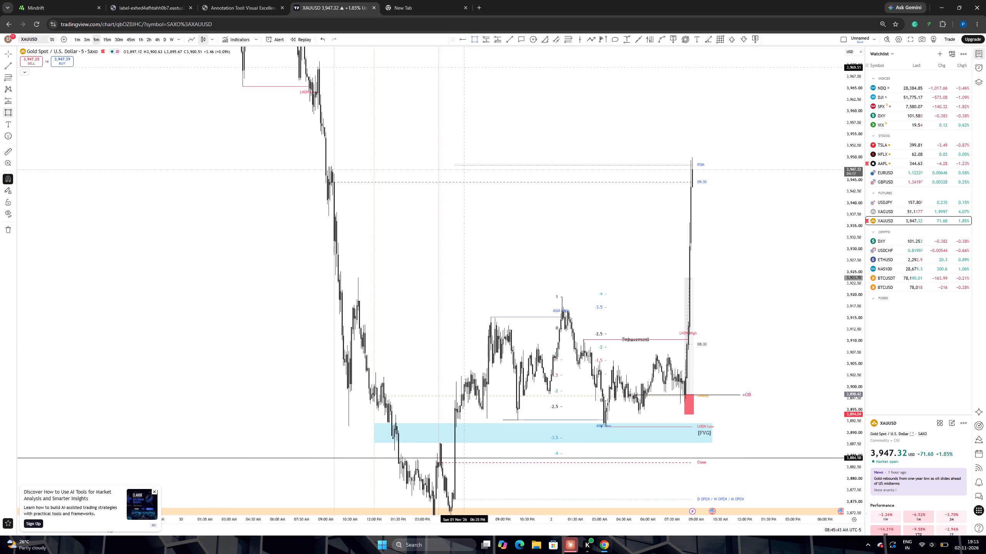
{"action": "left_click", "coordinate": [324, 140]}
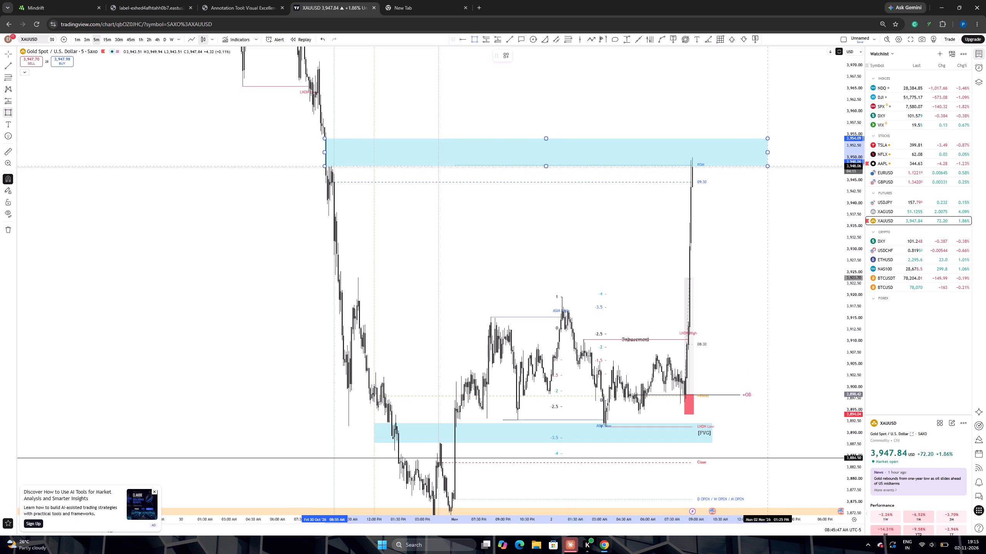
{"action": "left_click", "coordinate": [767, 166]}
{"action": "left_click", "coordinate": [771, 183]}
{"action": "left_click", "coordinate": [771, 225]}
Switch to the 1-hour chart and examine the rally against the new upper rectangle, the FVG and IFVG boxes and the preceding decline.
{"action": "scroll", "coordinate": [760, 242], "scroll_direction": "up", "scroll_amount": 2}
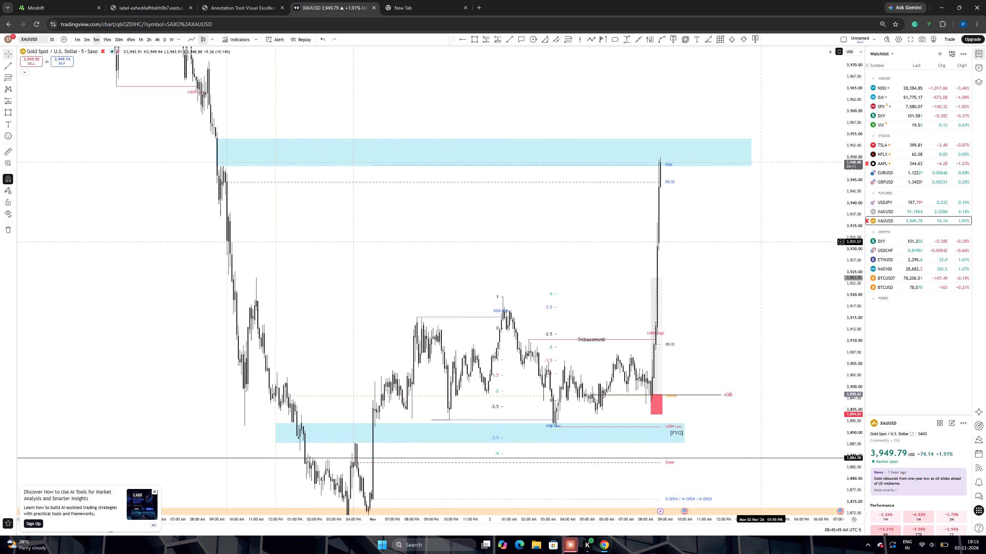
{"action": "left_click_drag", "start_coordinate": [762, 259], "coordinate": [746, 244]}
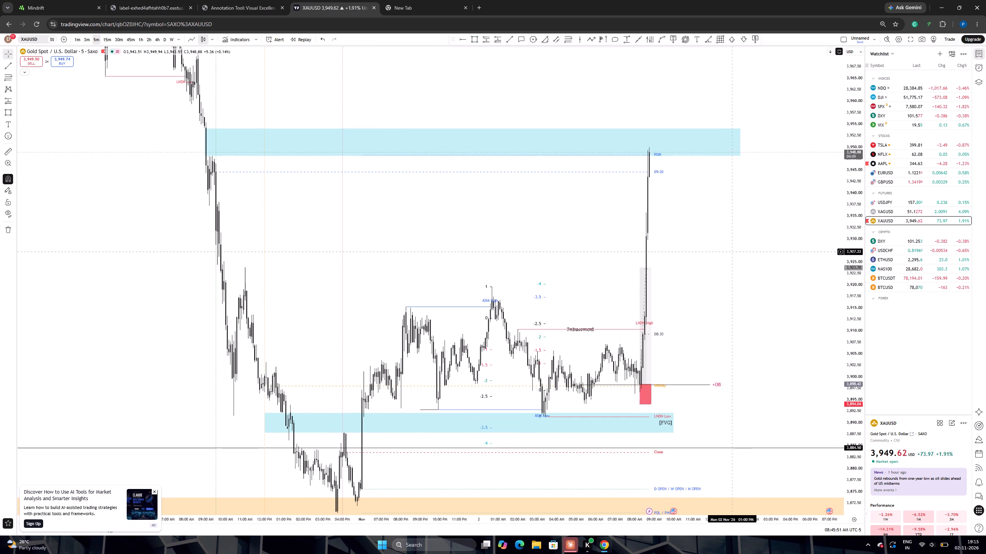
{"action": "left_click", "coordinate": [143, 39]}
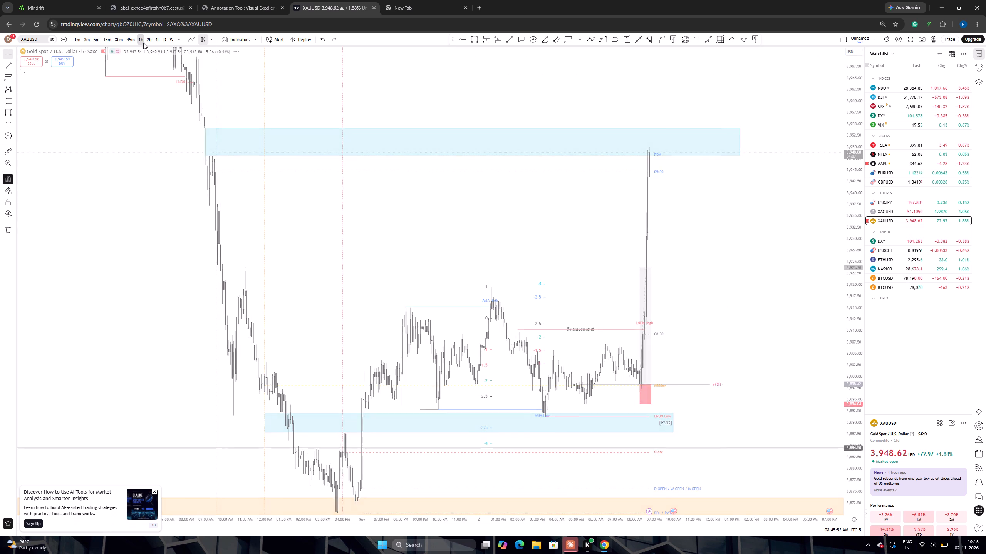
{"action": "scroll", "coordinate": [466, 197], "scroll_direction": "up", "scroll_amount": 6}
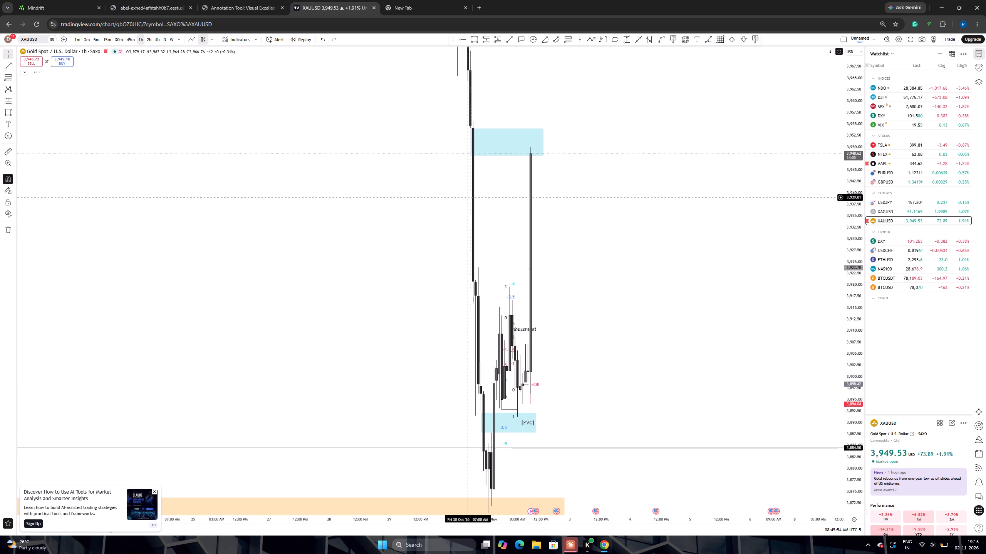
{"action": "left_click_drag", "start_coordinate": [583, 251], "coordinate": [588, 251]}
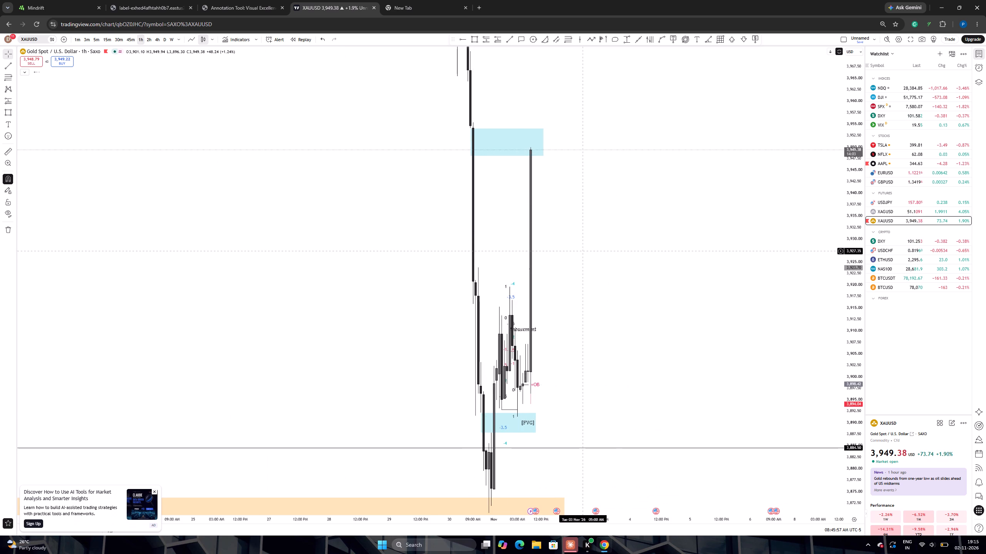
{"action": "left_click_drag", "start_coordinate": [588, 251], "coordinate": [674, 254]}
{"action": "left_click_drag", "start_coordinate": [858, 191], "coordinate": [847, 338]}
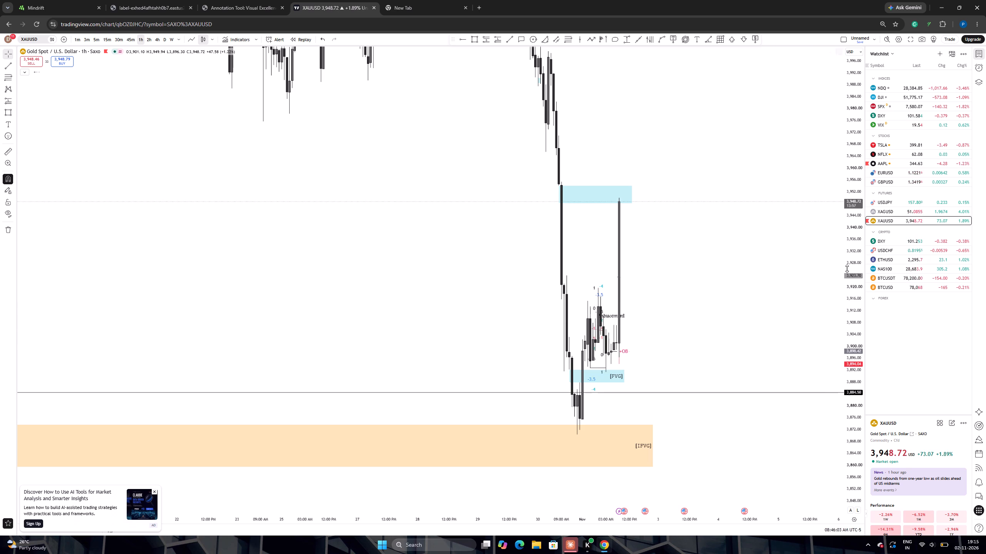
{"action": "left_click_drag", "start_coordinate": [847, 269], "coordinate": [848, 308]}
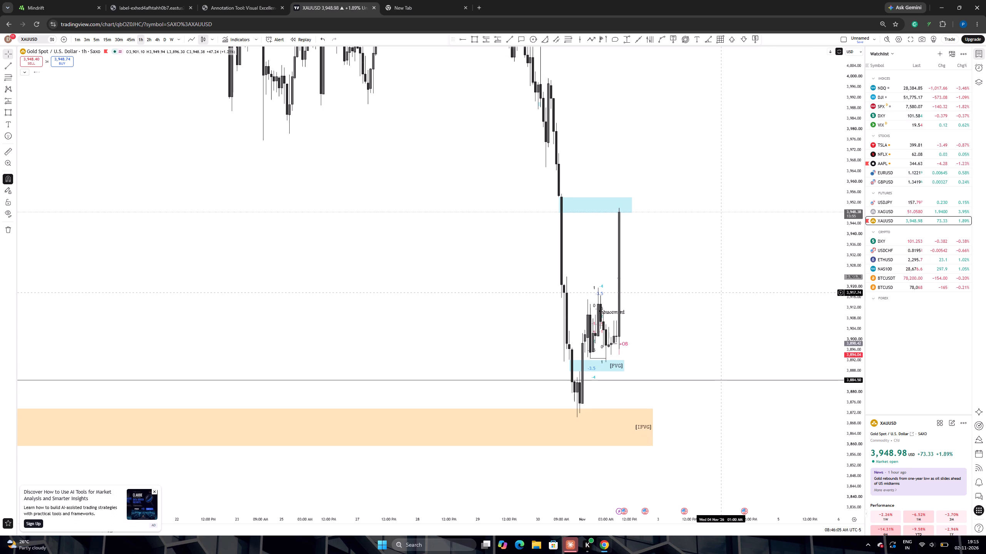
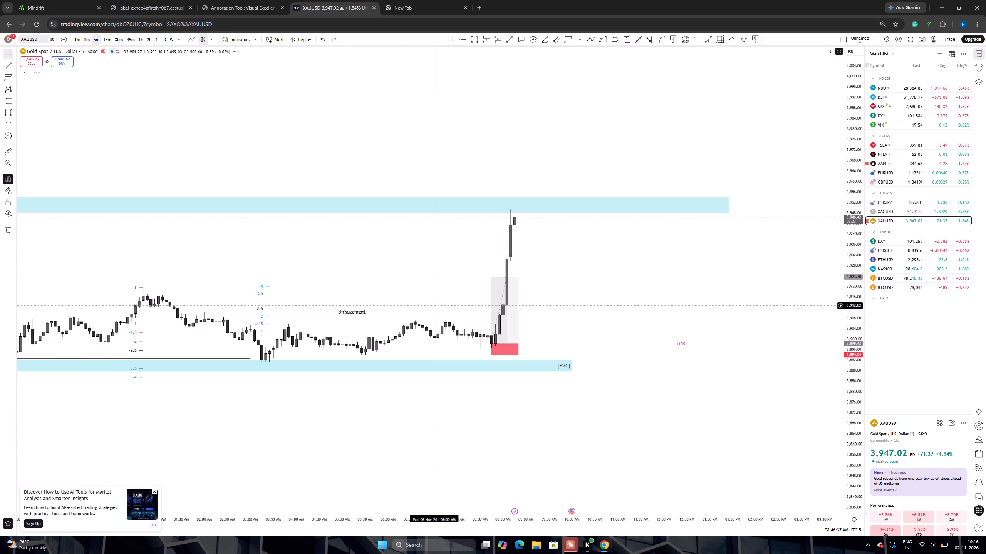
Examine the XAUUSD 5-minute rally into the upper rectangle, compare it with the XAGUSD 5-minute swings, and return to XAUUSD.
{"action": "scroll", "coordinate": [438, 309], "scroll_direction": "down", "scroll_amount": 12}
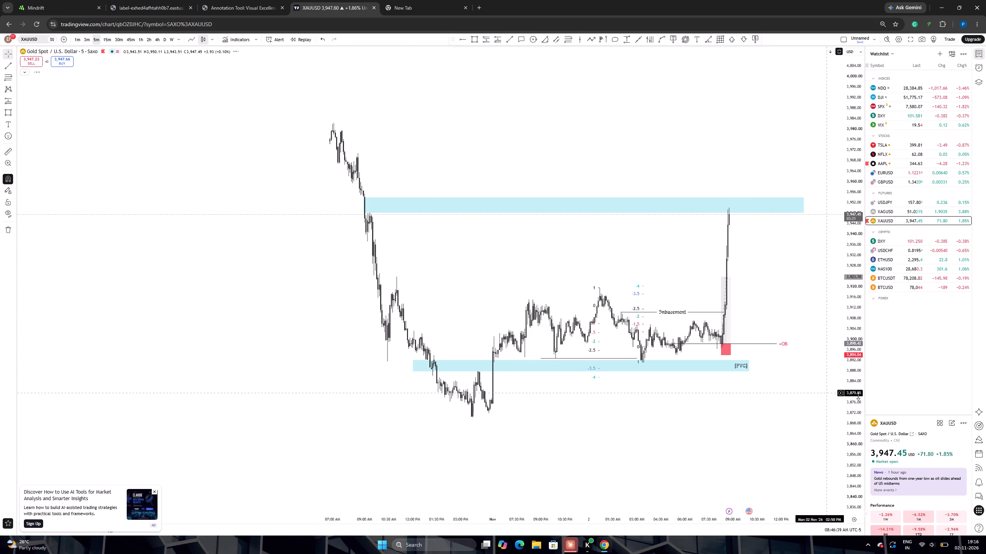
{"action": "left_click_drag", "start_coordinate": [858, 399], "coordinate": [813, 193]}
{"action": "left_click_drag", "start_coordinate": [825, 307], "coordinate": [672, 224]}
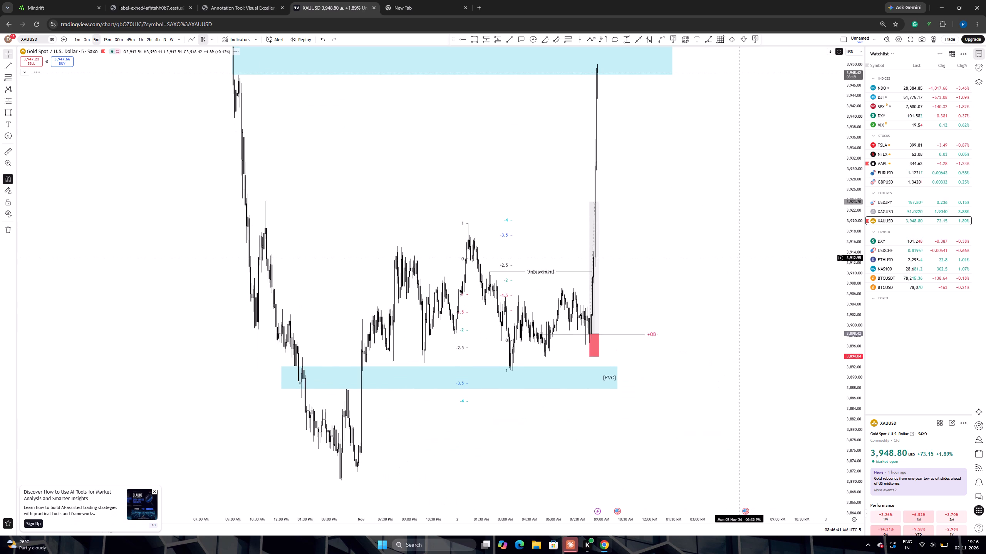
{"action": "scroll", "coordinate": [722, 249], "scroll_direction": "up", "scroll_amount": 4}
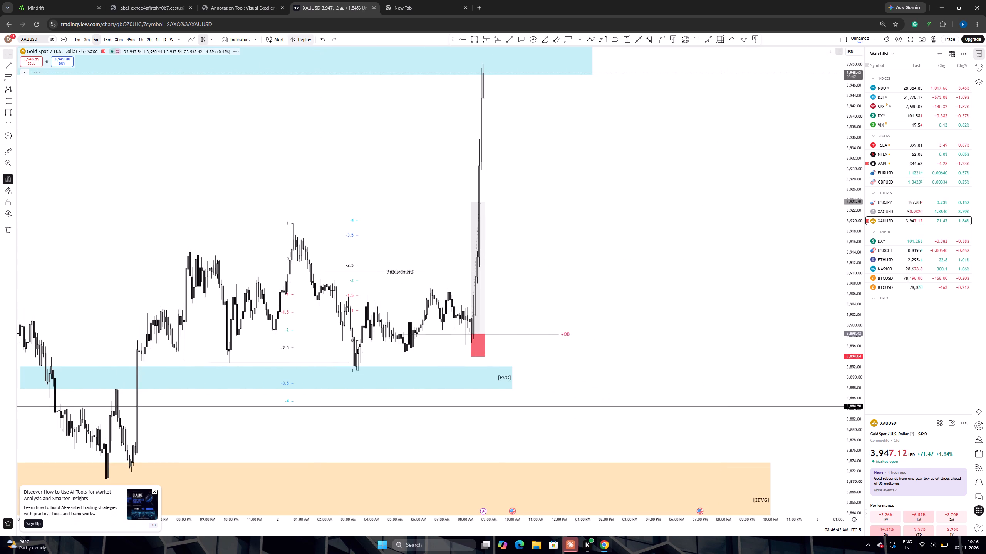
{"action": "left_click", "coordinate": [877, 210]}
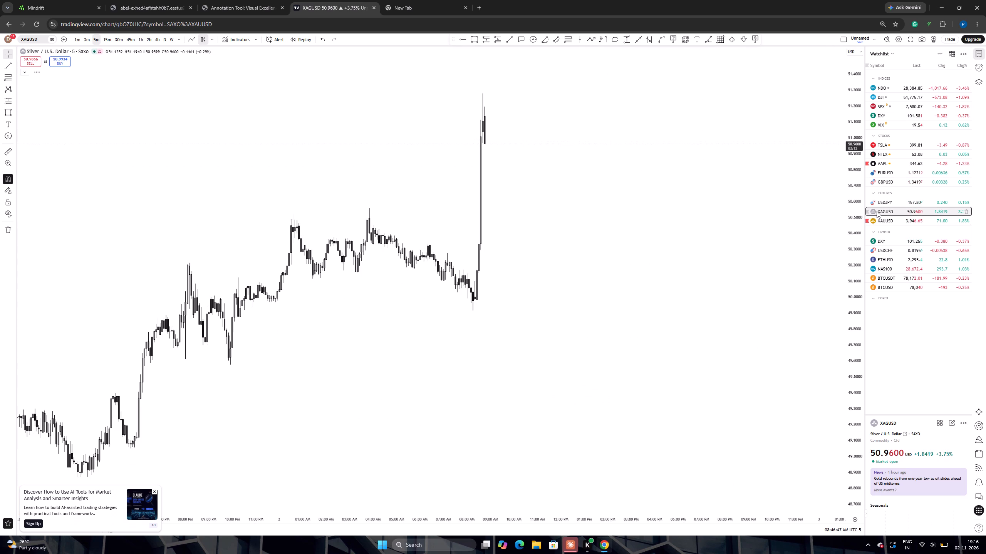
{"action": "scroll", "coordinate": [575, 256], "scroll_direction": "down", "scroll_amount": 6}
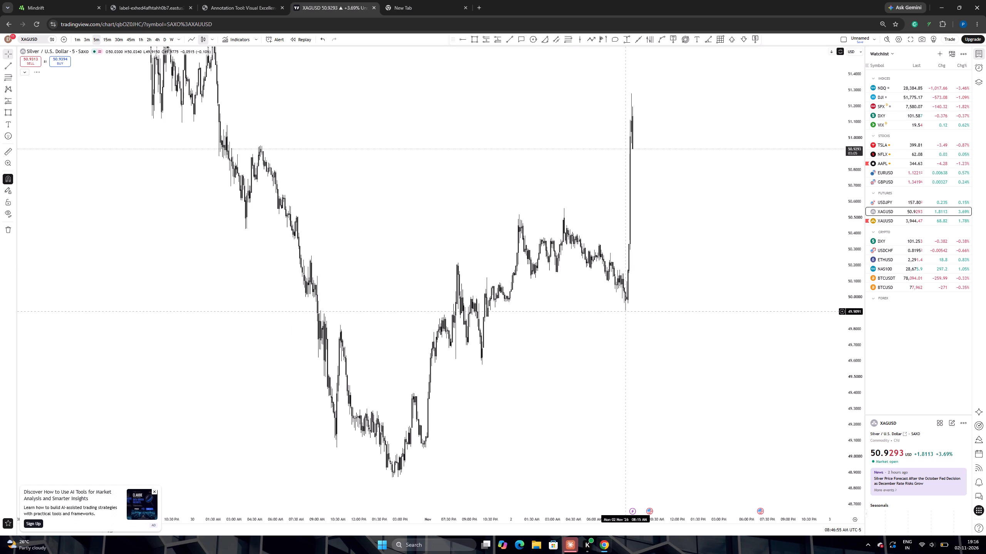
{"action": "left_click", "coordinate": [885, 221]}
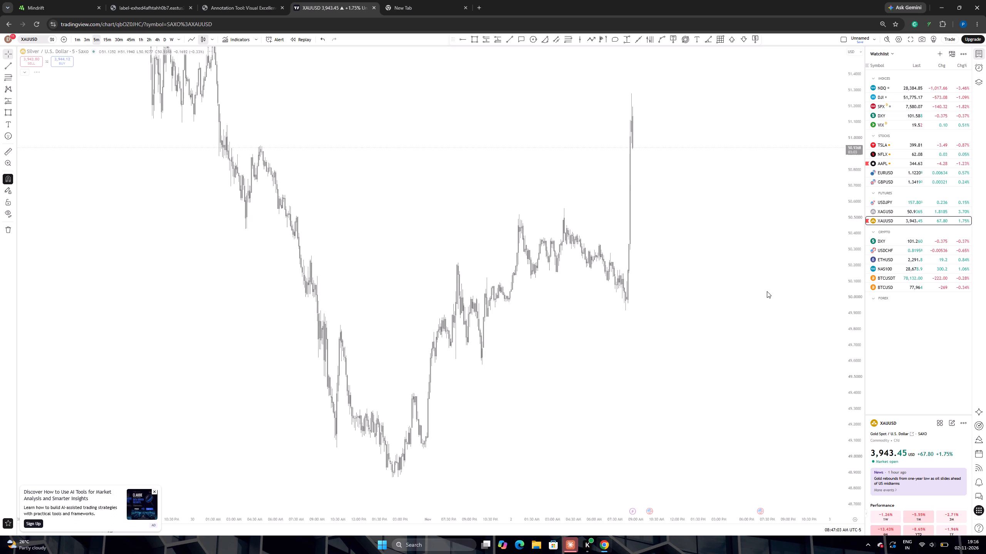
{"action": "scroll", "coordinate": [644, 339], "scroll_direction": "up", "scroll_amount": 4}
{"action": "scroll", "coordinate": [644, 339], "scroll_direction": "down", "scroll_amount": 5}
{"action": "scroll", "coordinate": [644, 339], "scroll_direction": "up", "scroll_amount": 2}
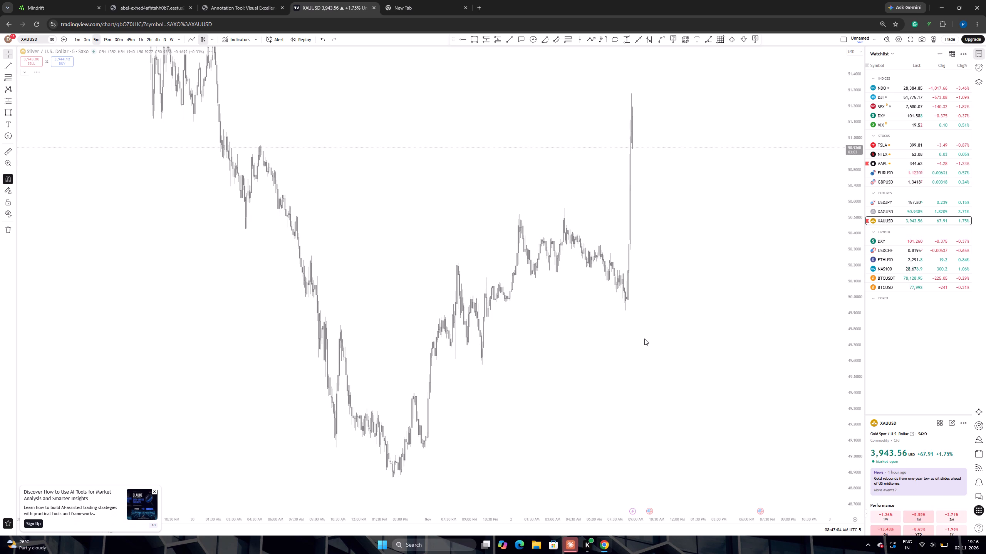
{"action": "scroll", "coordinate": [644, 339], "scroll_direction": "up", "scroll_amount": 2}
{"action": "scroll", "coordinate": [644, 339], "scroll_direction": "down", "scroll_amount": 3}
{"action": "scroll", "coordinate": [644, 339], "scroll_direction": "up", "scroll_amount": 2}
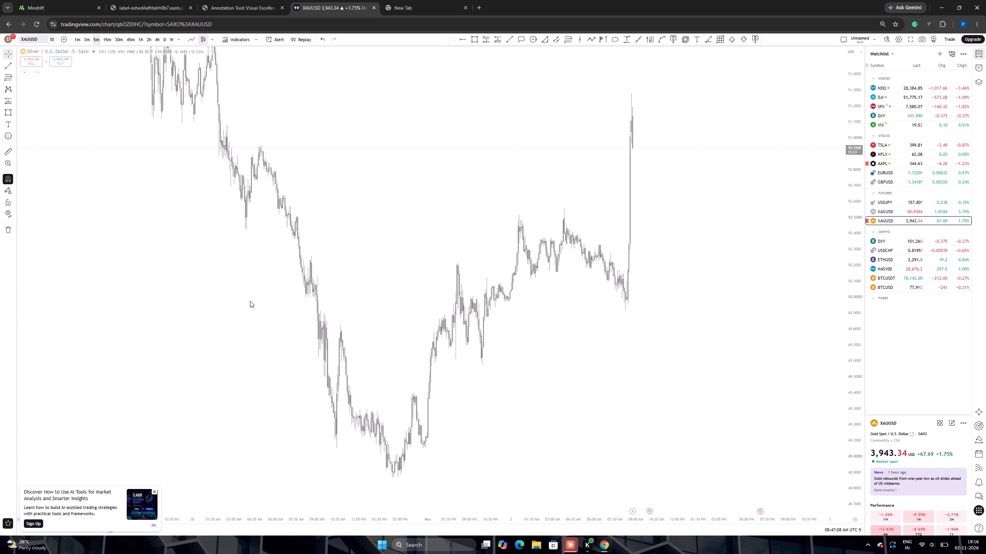
Switch XAUUSD to the 15-minute chart and examine the lows and the rally against the FVG, IFVG and upper rectangle.
{"action": "left_click", "coordinate": [106, 38]}
{"action": "left_click", "coordinate": [98, 40]}
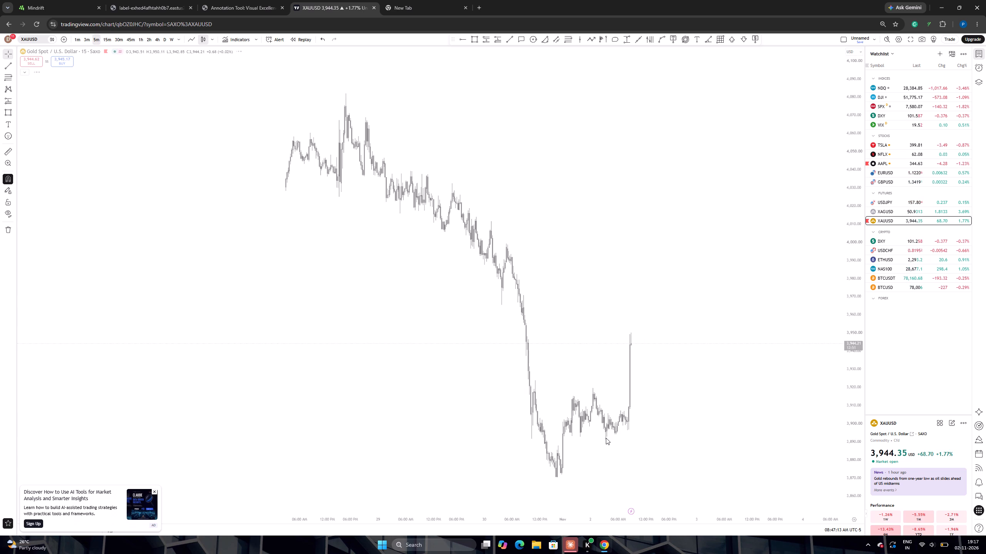
{"action": "left_click_drag", "start_coordinate": [606, 438], "coordinate": [600, 289]}
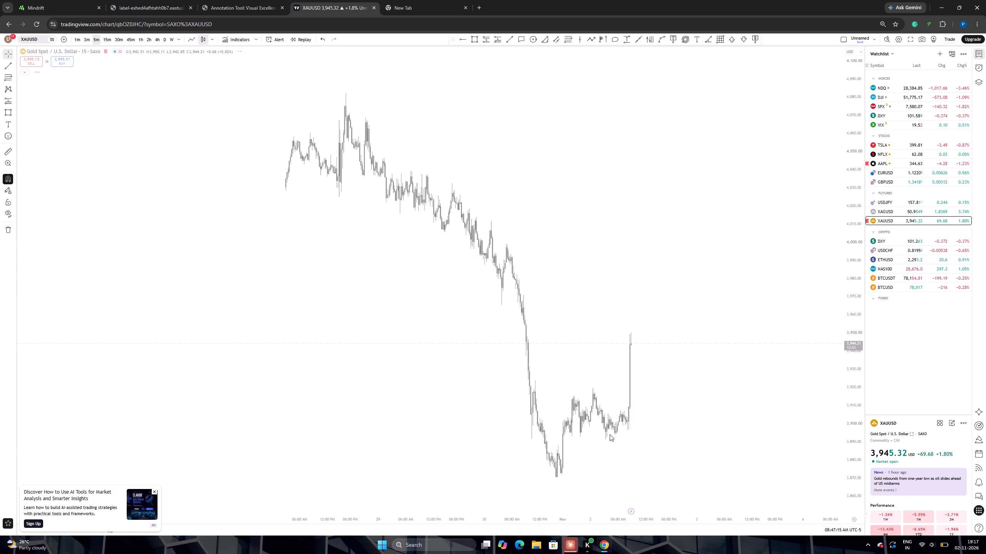
{"action": "left_click_drag", "start_coordinate": [582, 437], "coordinate": [609, 444]}
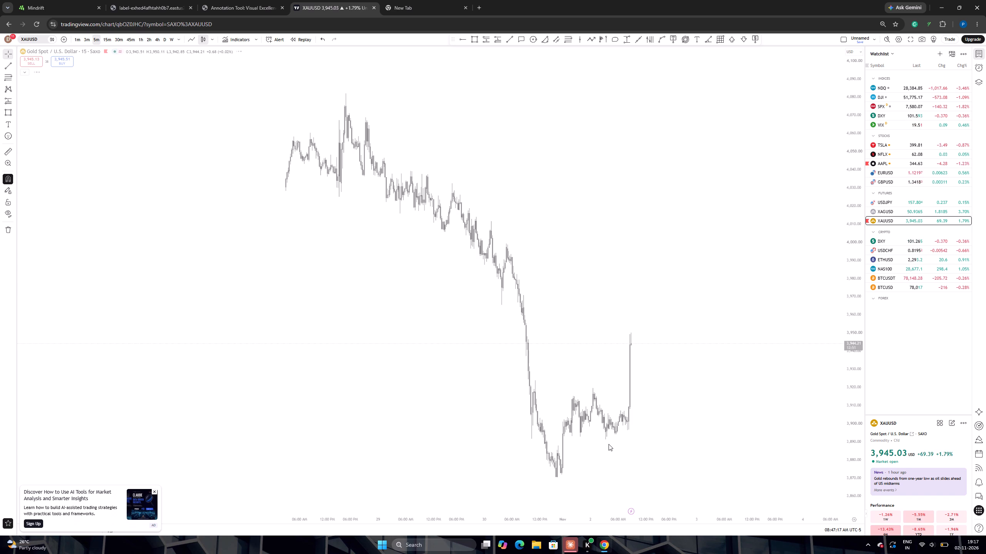
{"action": "left_click_drag", "start_coordinate": [609, 444], "coordinate": [560, 479]}
{"action": "left_click_drag", "start_coordinate": [558, 475], "coordinate": [568, 477]}
{"action": "left_click_drag", "start_coordinate": [558, 469], "coordinate": [565, 479]}
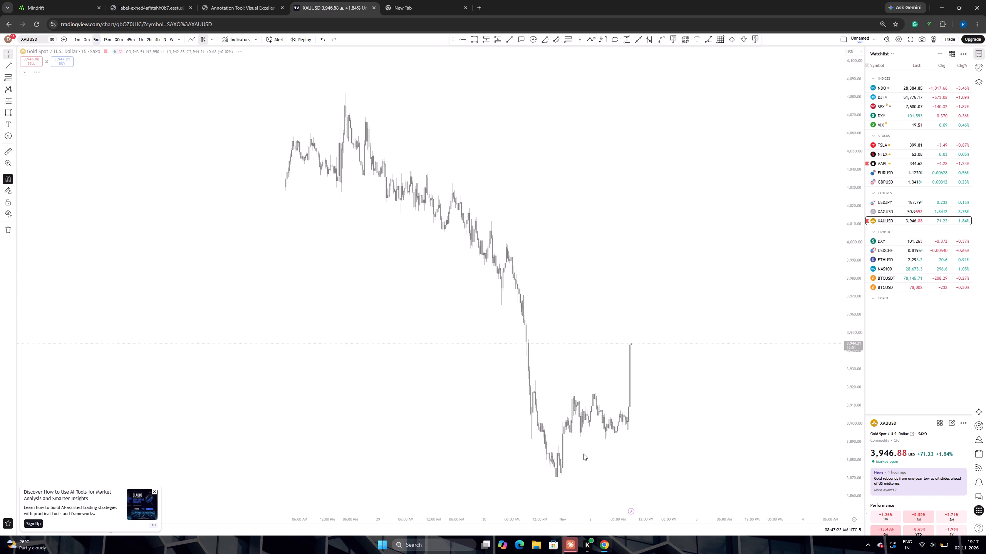
{"action": "left_click", "coordinate": [108, 39]}
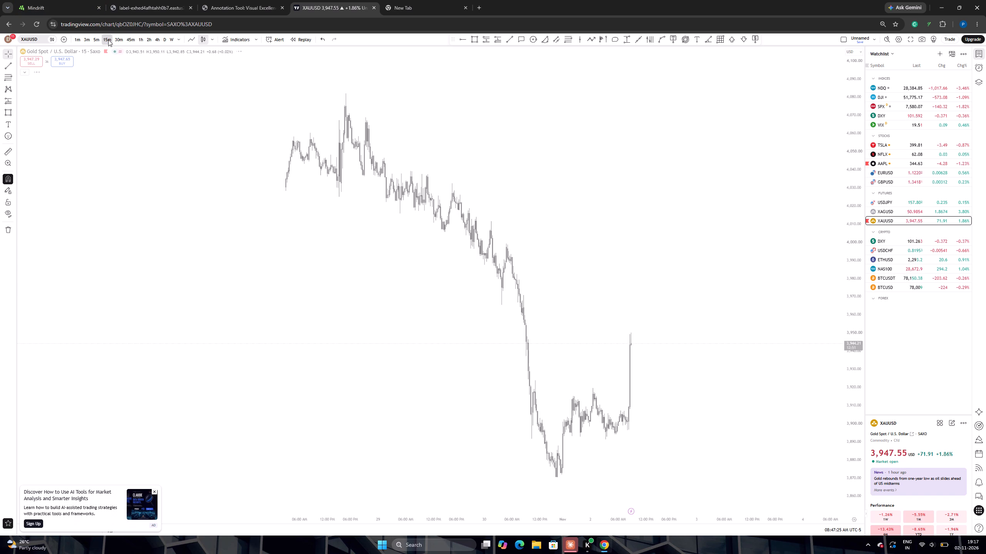
{"action": "scroll", "coordinate": [398, 245], "scroll_direction": "up", "scroll_amount": 5}
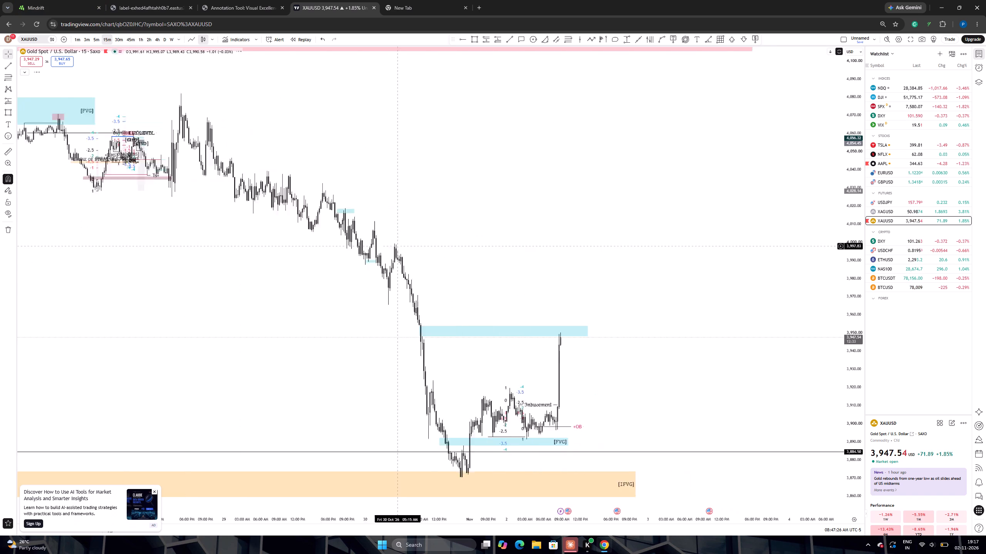
{"action": "scroll", "coordinate": [397, 245], "scroll_direction": "up", "scroll_amount": 3}
{"action": "left_click_drag", "start_coordinate": [571, 332], "coordinate": [698, 192]}
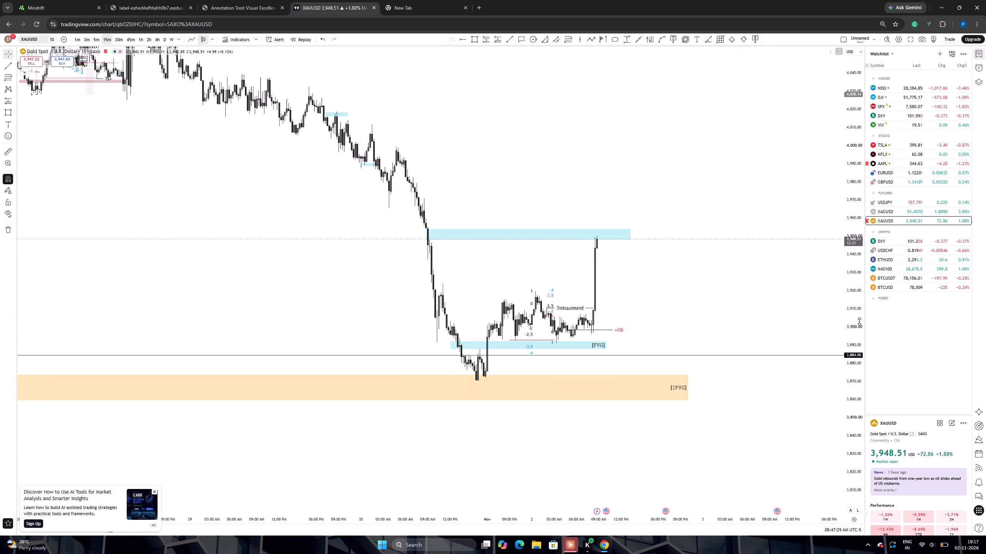
{"action": "left_click_drag", "start_coordinate": [859, 321], "coordinate": [847, 102]}
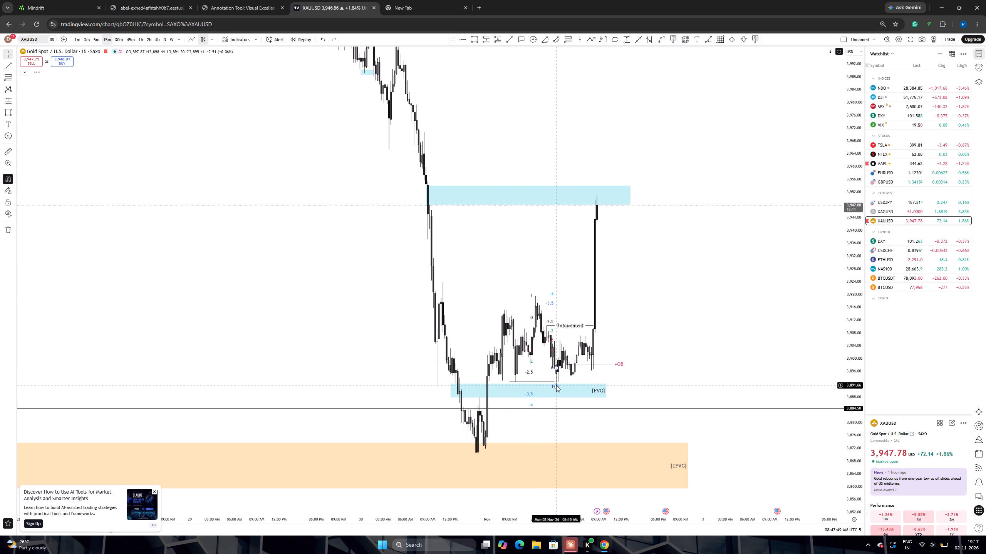
Compare the recent lows with the XAGUSD 15-minute chart and return to XAUUSD.
{"action": "left_click", "coordinate": [882, 207]}
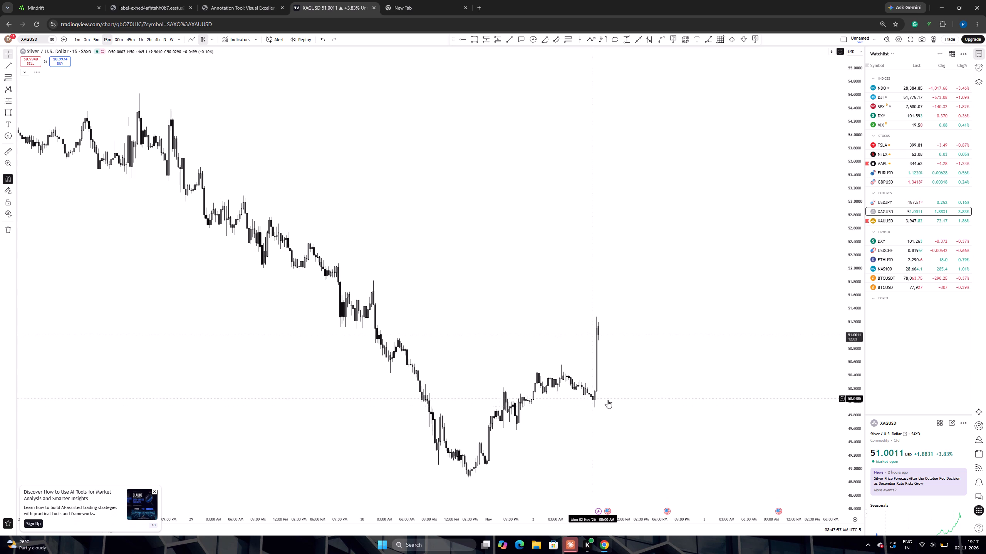
{"action": "left_click", "coordinate": [880, 220]}
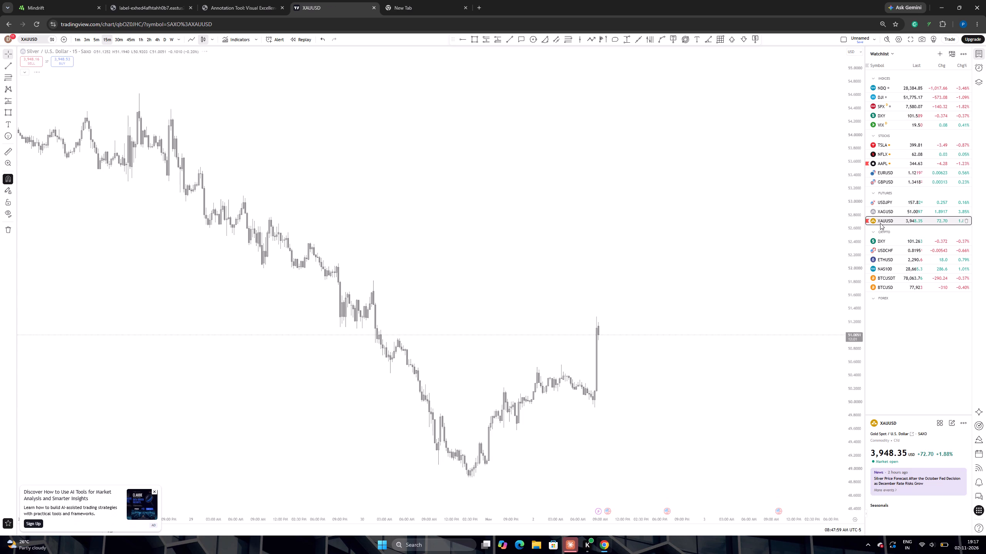
Examine the XAUUSD 15-minute rally against the previous-period, Asia and London session levels and the upper rectangle.
{"action": "left_click_drag", "start_coordinate": [758, 377], "coordinate": [758, 375]}
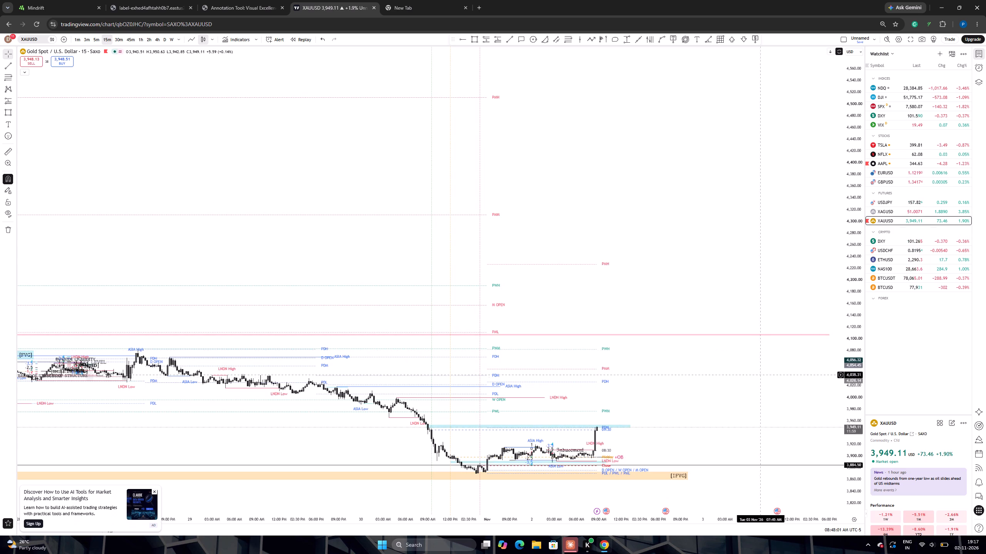
{"action": "left_click_drag", "start_coordinate": [758, 375], "coordinate": [778, 208]}
{"action": "left_click_drag", "start_coordinate": [855, 346], "coordinate": [832, 85]}
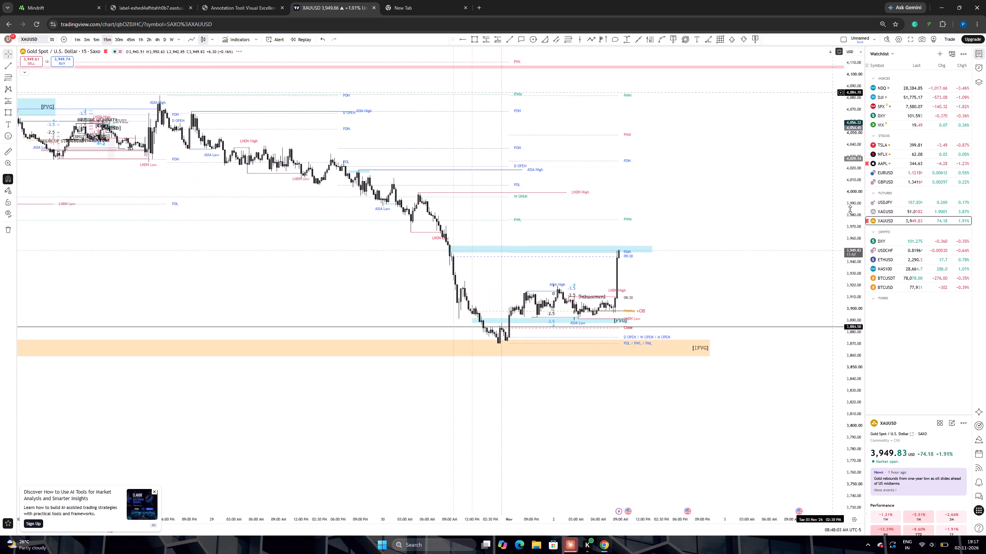
{"action": "left_click_drag", "start_coordinate": [853, 287], "coordinate": [818, 59]}
{"action": "left_click_drag", "start_coordinate": [848, 272], "coordinate": [837, 146]}
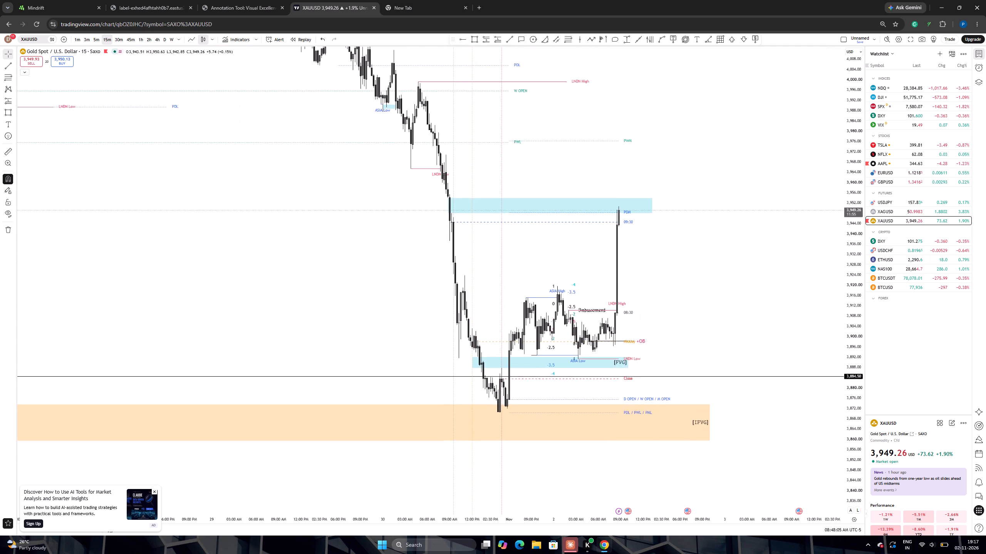
{"action": "scroll", "coordinate": [769, 279], "scroll_direction": "down", "scroll_amount": 3}
{"action": "left_click_drag", "start_coordinate": [769, 285], "coordinate": [673, 262]}
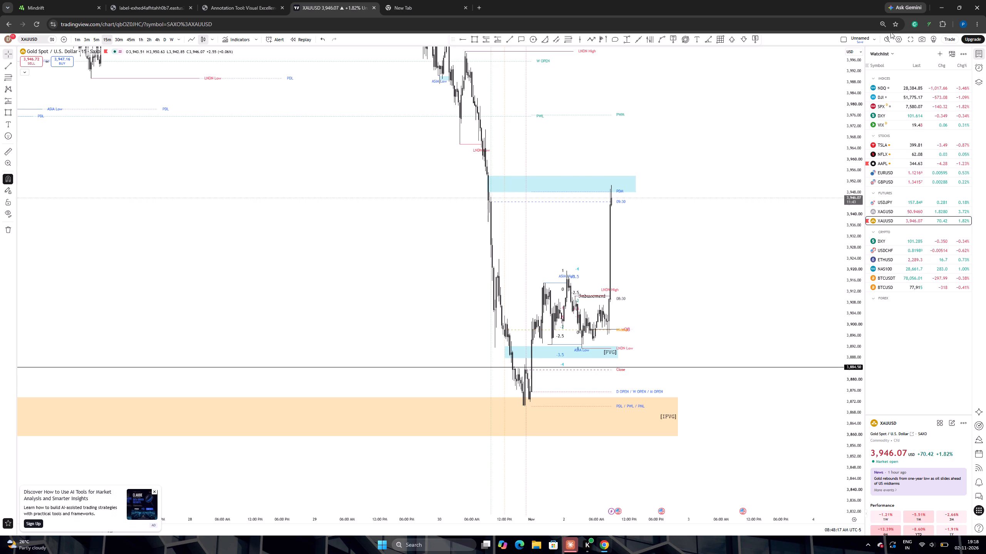
{"action": "scroll", "coordinate": [753, 173], "scroll_direction": "up", "scroll_amount": 5}
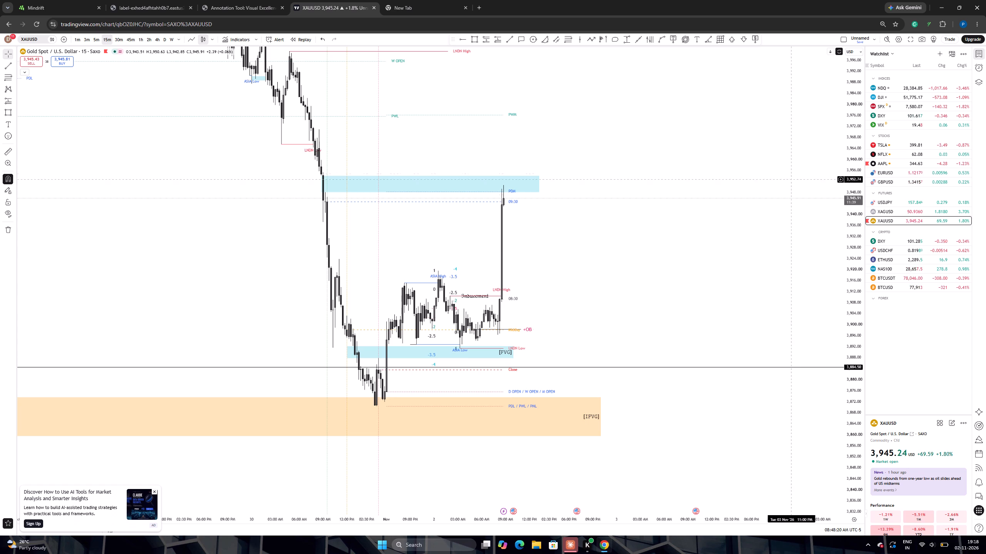
{"action": "scroll", "coordinate": [693, 244], "scroll_direction": "down", "scroll_amount": 4}
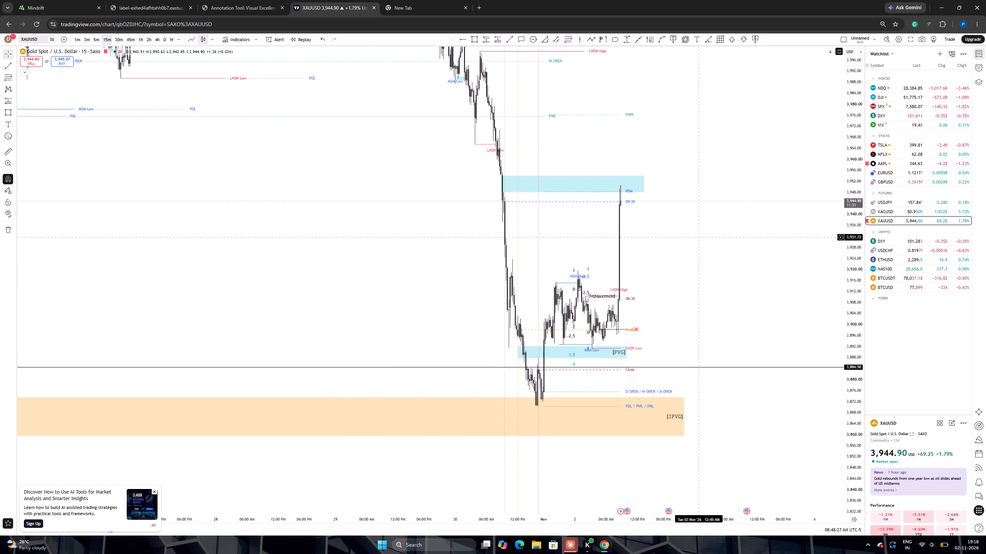
{"action": "scroll", "coordinate": [715, 220], "scroll_direction": "up", "scroll_amount": 4}
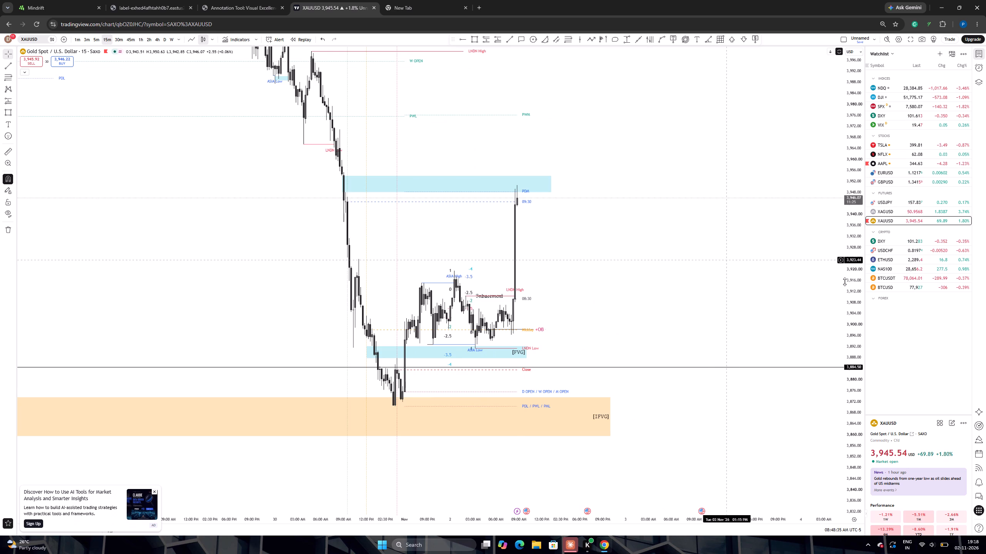
Draw a two-point range with vertical boundaries from the 30 Oct 03:30 PM low at 3,870.67 to 2 Nov 03:30 AM, about 3,912.7.
{"action": "left_click", "coordinate": [601, 37]}
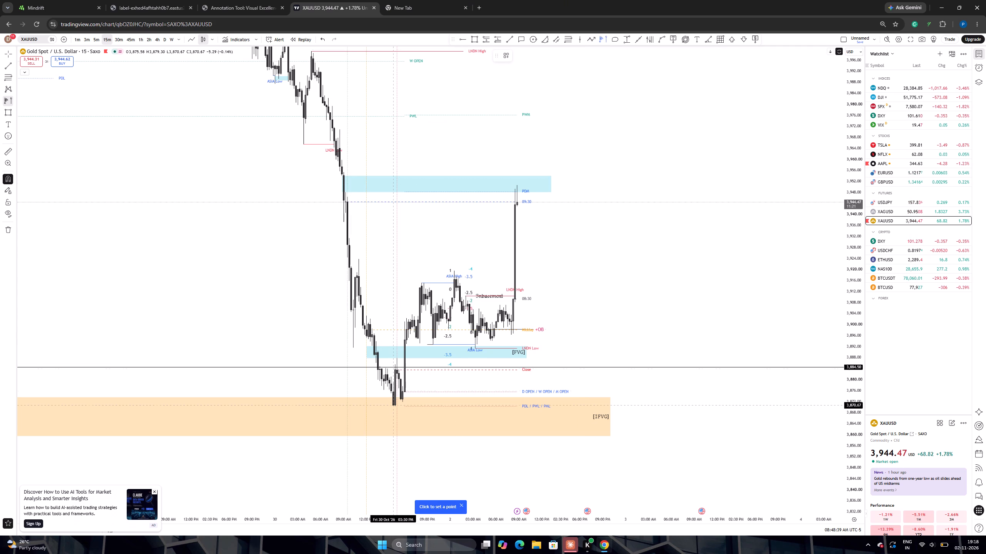
{"action": "left_click", "coordinate": [392, 400]}
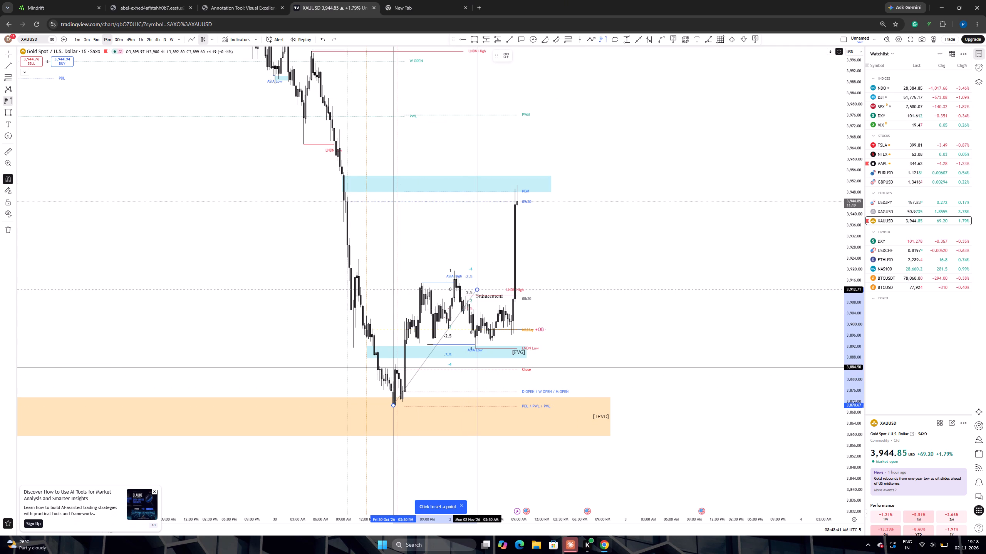
{"action": "left_click", "coordinate": [477, 289]}
Switch to the 3-minute chart and examine the new range, the inducement, the +OB long position and the reaction at the upper rectangle.
{"action": "scroll", "coordinate": [566, 280], "scroll_direction": "up", "scroll_amount": 2}
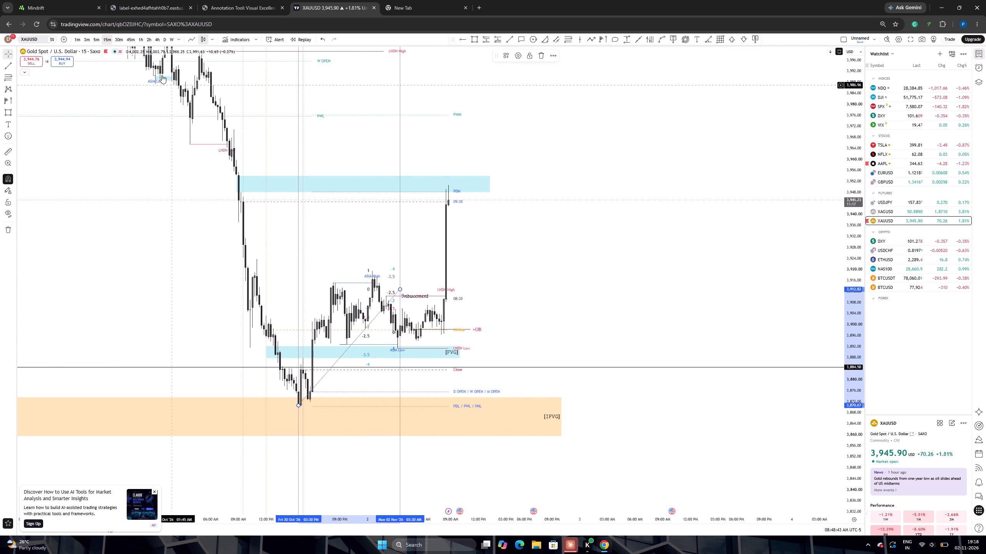
{"action": "left_click", "coordinate": [93, 35]}
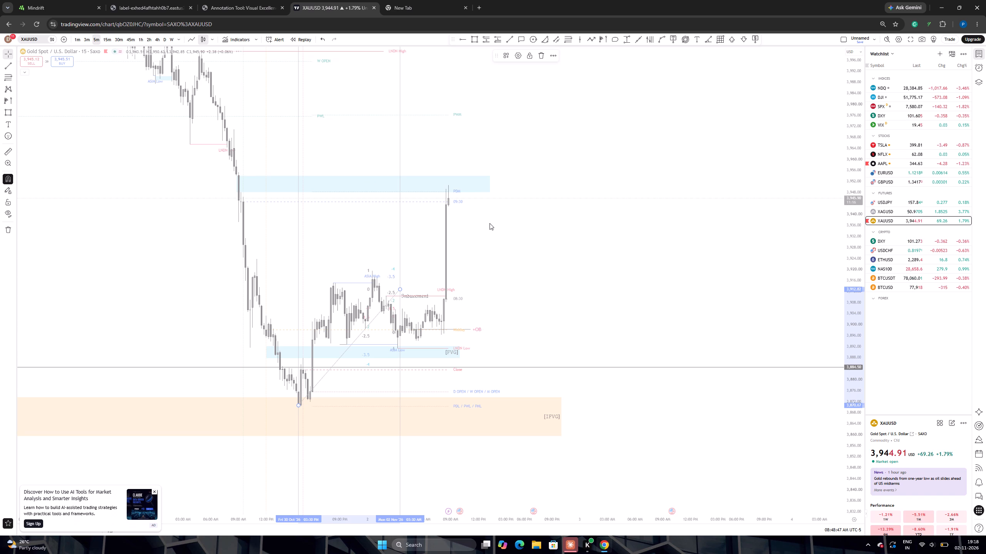
{"action": "left_click", "coordinate": [86, 37]}
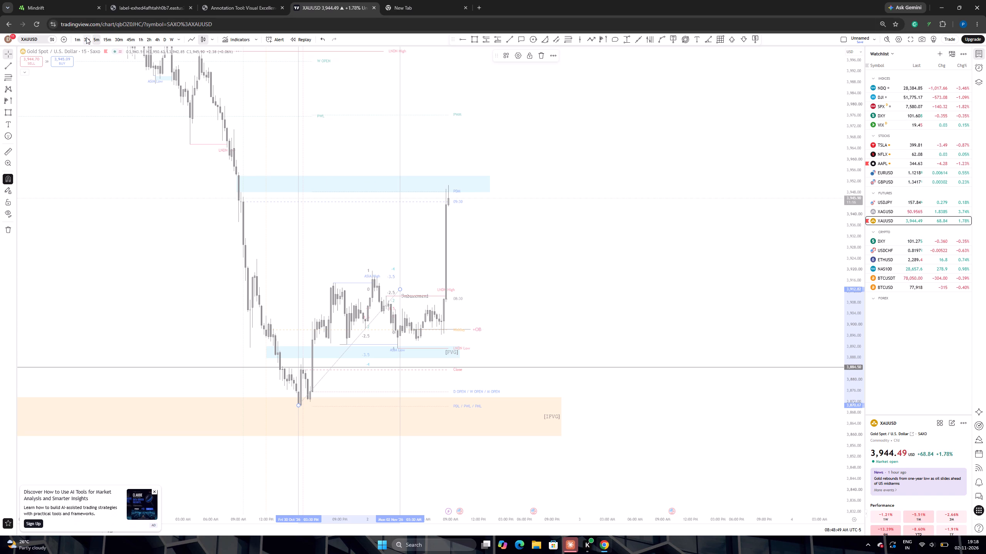
{"action": "scroll", "coordinate": [423, 231], "scroll_direction": "down", "scroll_amount": 6}
{"action": "scroll", "coordinate": [481, 254], "scroll_direction": "down", "scroll_amount": 4}
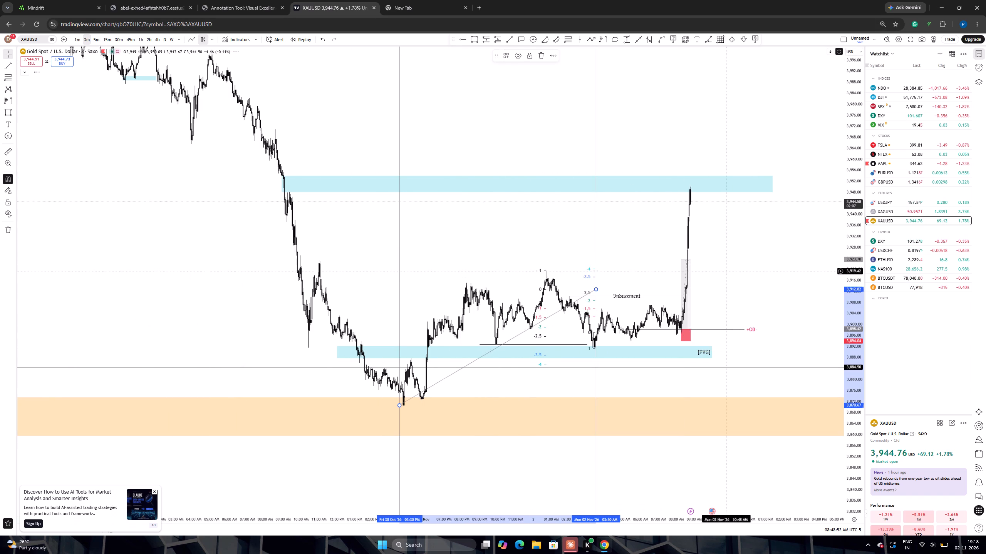
{"action": "left_click_drag", "start_coordinate": [847, 302], "coordinate": [816, 168]}
{"action": "left_click_drag", "start_coordinate": [798, 262], "coordinate": [759, 186]}
{"action": "scroll", "coordinate": [749, 215], "scroll_direction": "up", "scroll_amount": 6}
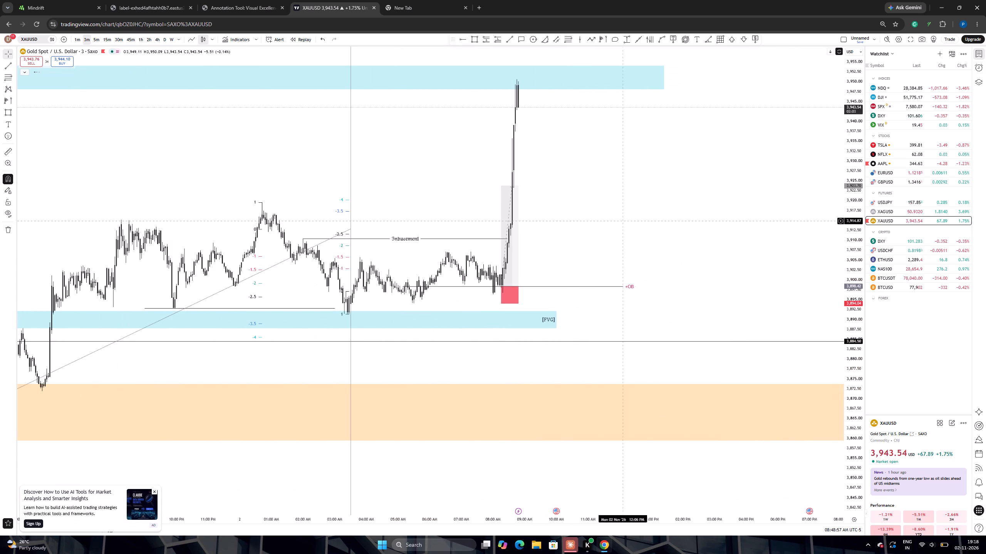
{"action": "left_click_drag", "start_coordinate": [615, 219], "coordinate": [734, 219]}
{"action": "scroll", "coordinate": [729, 221], "scroll_direction": "down", "scroll_amount": 5}
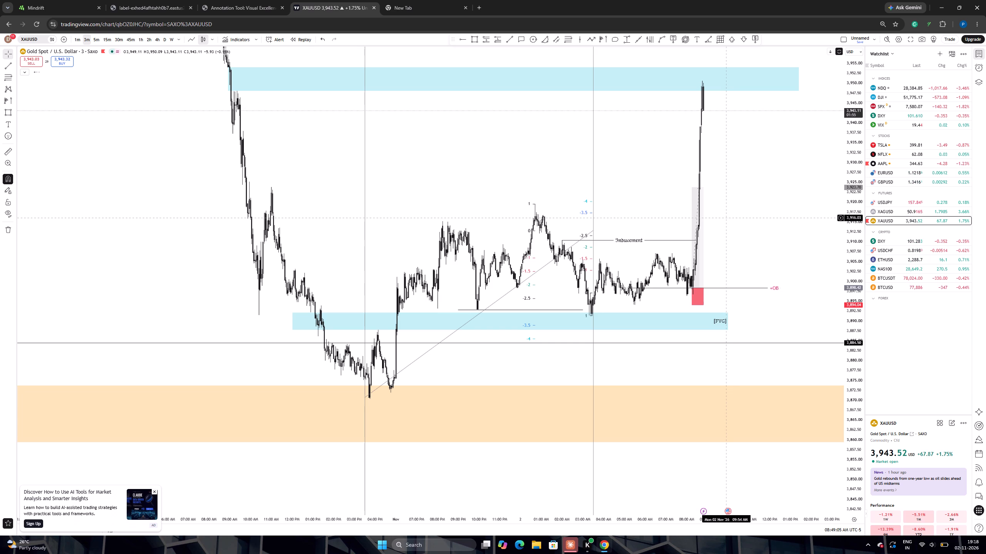
{"action": "scroll", "coordinate": [726, 218], "scroll_direction": "up", "scroll_amount": 1}
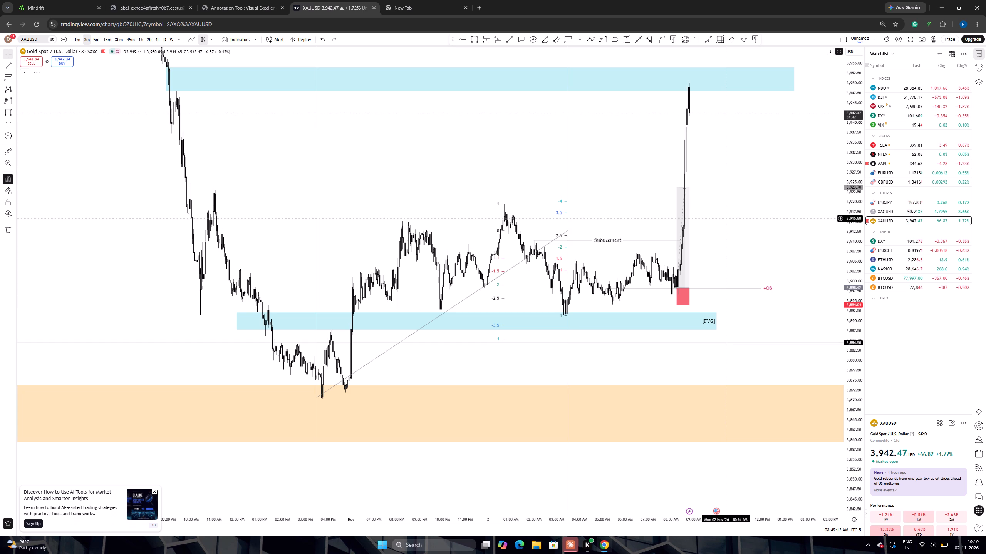
{"action": "scroll", "coordinate": [725, 219], "scroll_direction": "up", "scroll_amount": 4}
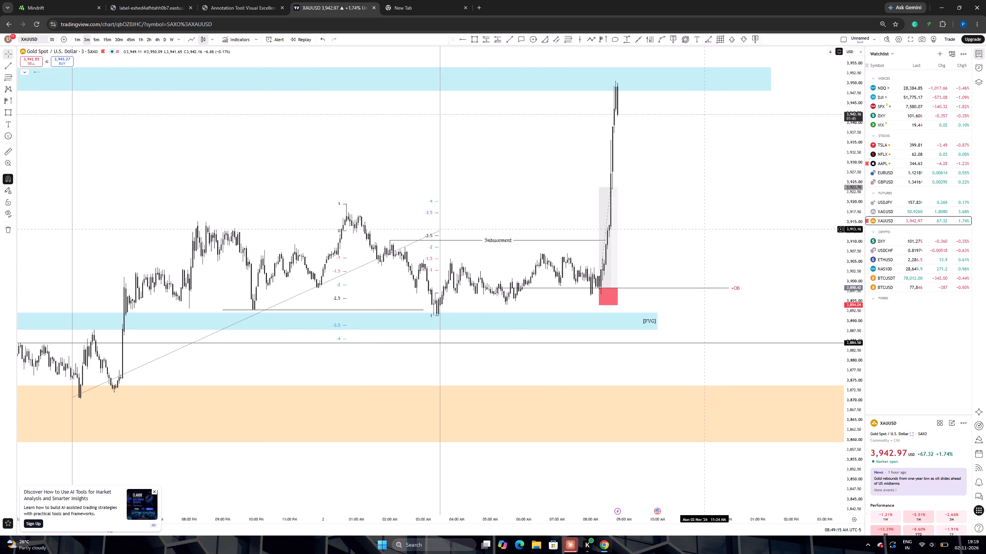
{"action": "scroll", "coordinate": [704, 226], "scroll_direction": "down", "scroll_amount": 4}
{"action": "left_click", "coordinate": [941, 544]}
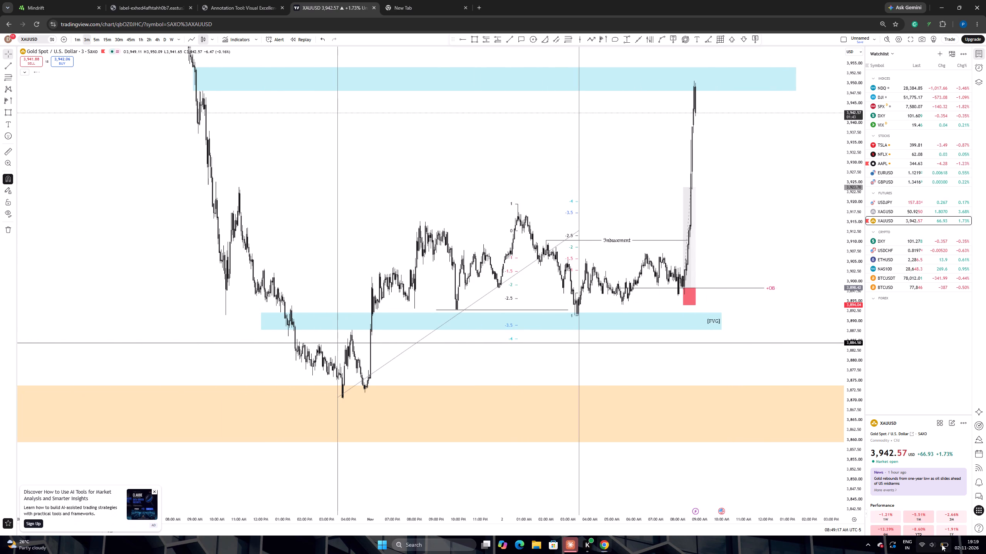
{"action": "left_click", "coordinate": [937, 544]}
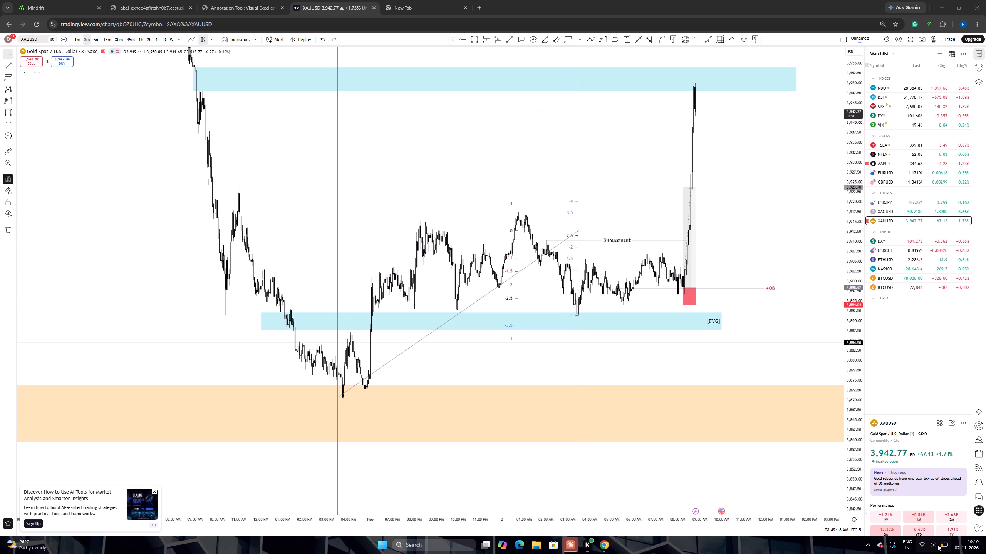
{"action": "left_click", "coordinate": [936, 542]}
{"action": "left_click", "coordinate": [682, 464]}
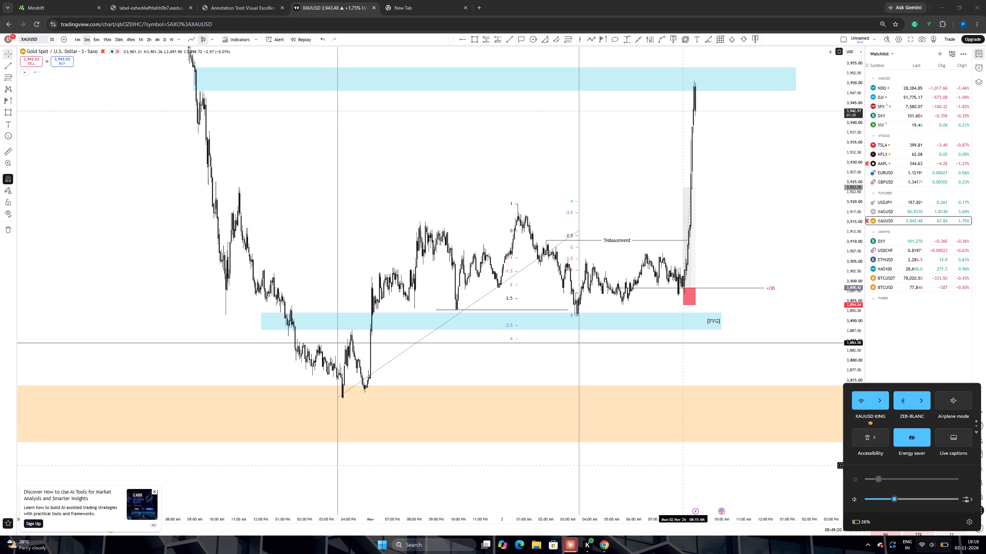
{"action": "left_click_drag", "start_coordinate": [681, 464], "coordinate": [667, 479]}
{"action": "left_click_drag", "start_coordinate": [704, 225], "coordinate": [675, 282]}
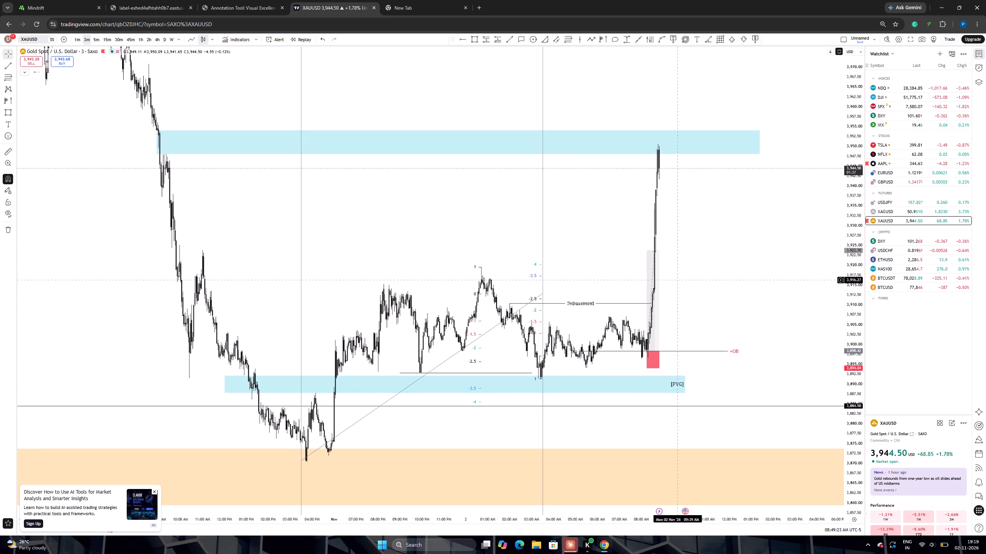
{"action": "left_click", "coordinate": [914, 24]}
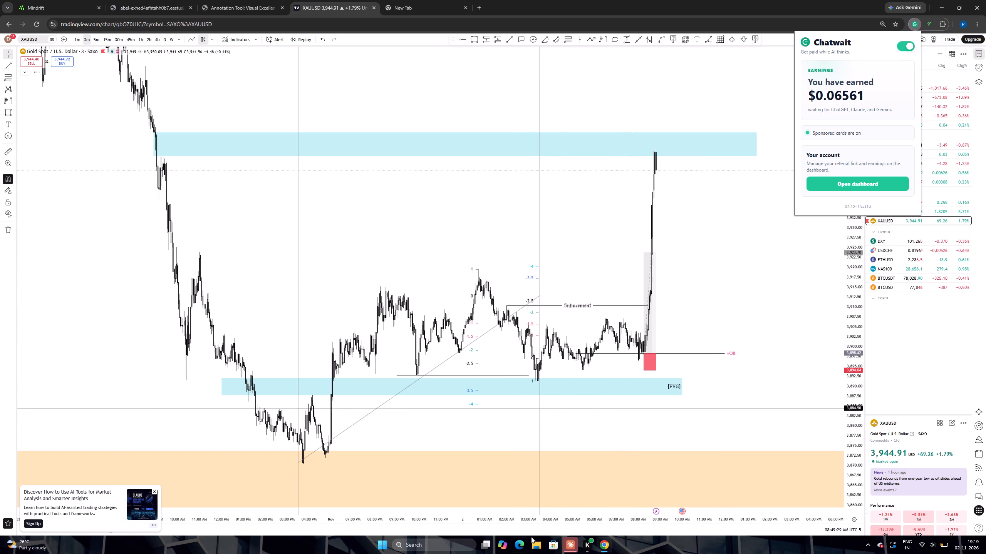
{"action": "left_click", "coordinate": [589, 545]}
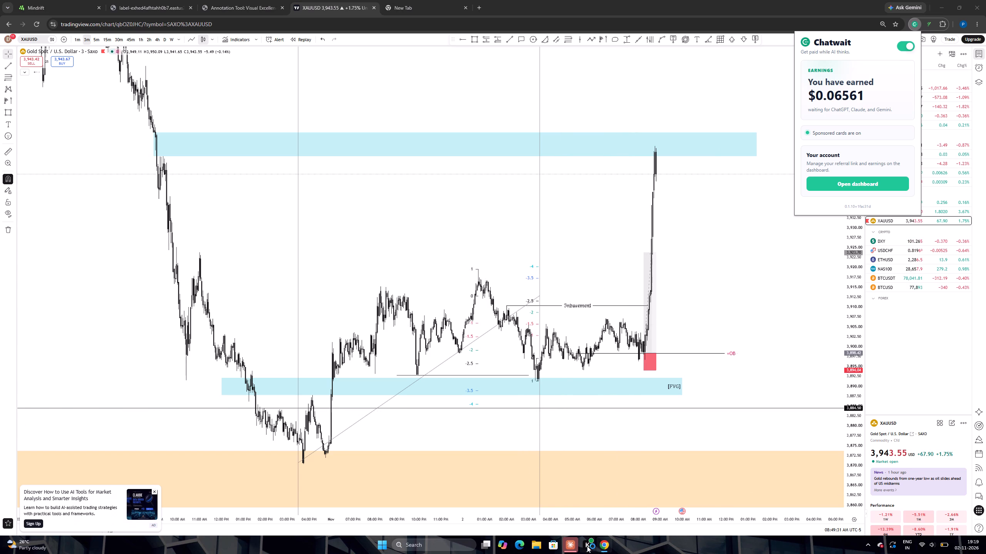
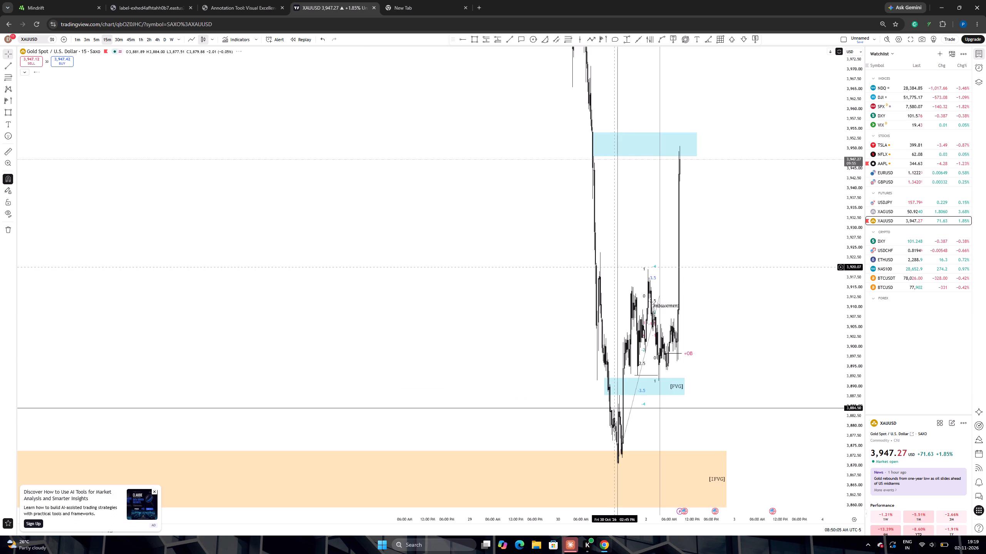
Examine the XAUUSD 15-minute rally against the upper rectangle, the session and previous-period levels, and the preceding decline.
{"action": "scroll", "coordinate": [614, 267], "scroll_direction": "up", "scroll_amount": 10}
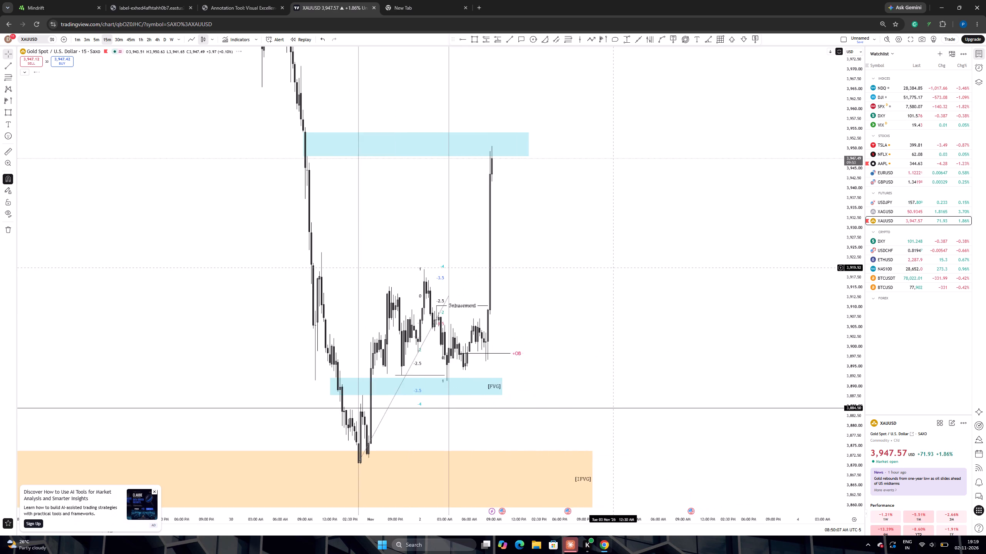
{"action": "left_click_drag", "start_coordinate": [544, 271], "coordinate": [689, 248]}
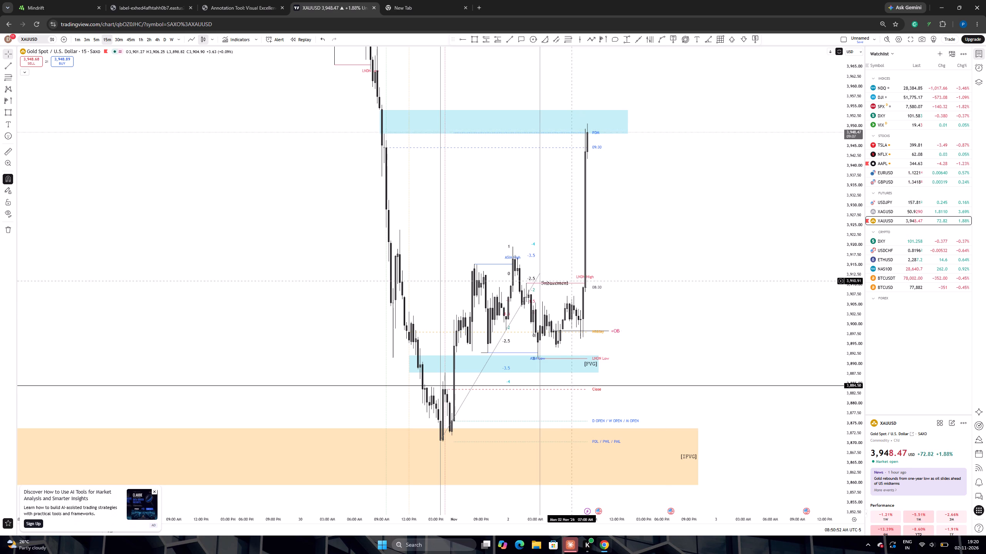
{"action": "left_click_drag", "start_coordinate": [558, 163], "coordinate": [555, 222]}
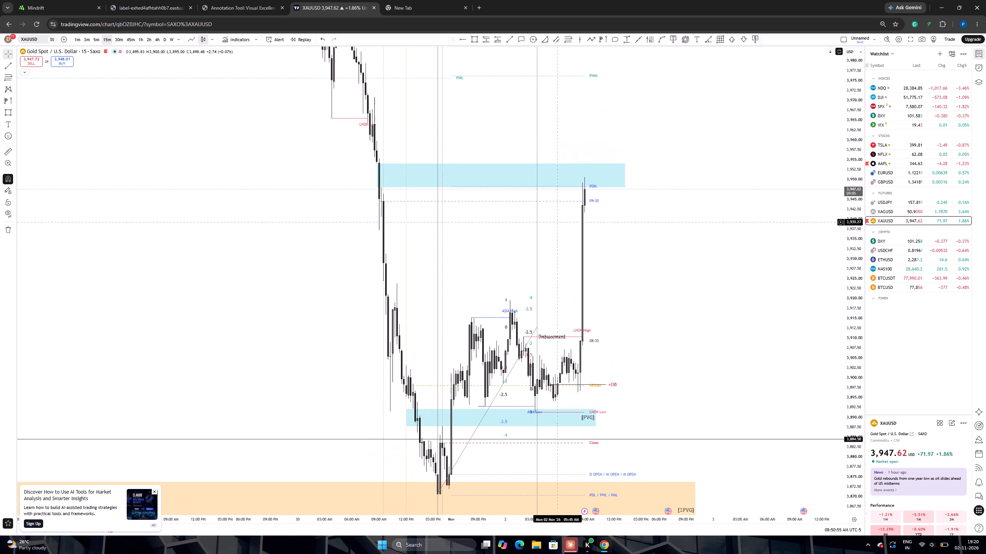
{"action": "left_click_drag", "start_coordinate": [860, 180], "coordinate": [847, 287]}
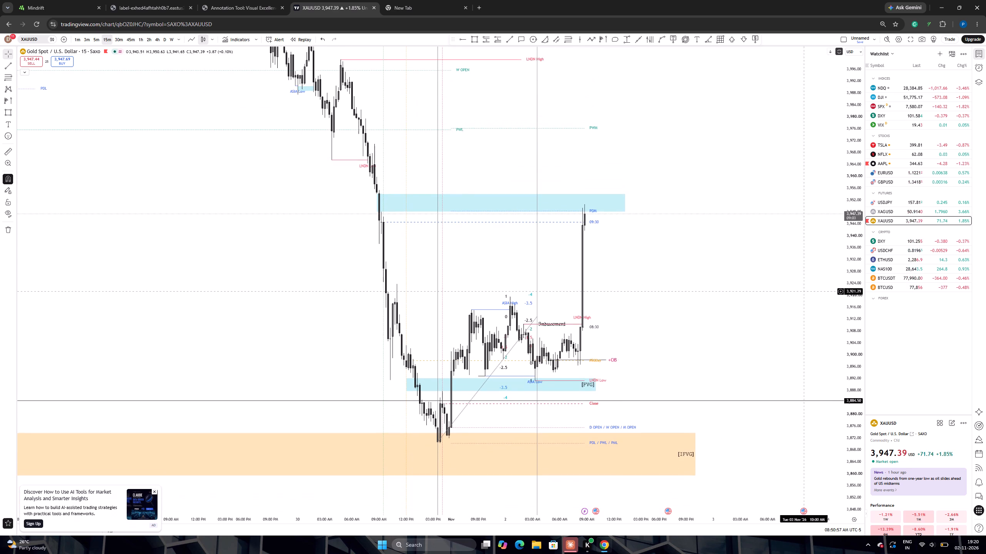
{"action": "scroll", "coordinate": [799, 287], "scroll_direction": "down", "scroll_amount": 5}
{"action": "left_click_drag", "start_coordinate": [792, 287], "coordinate": [737, 282]}
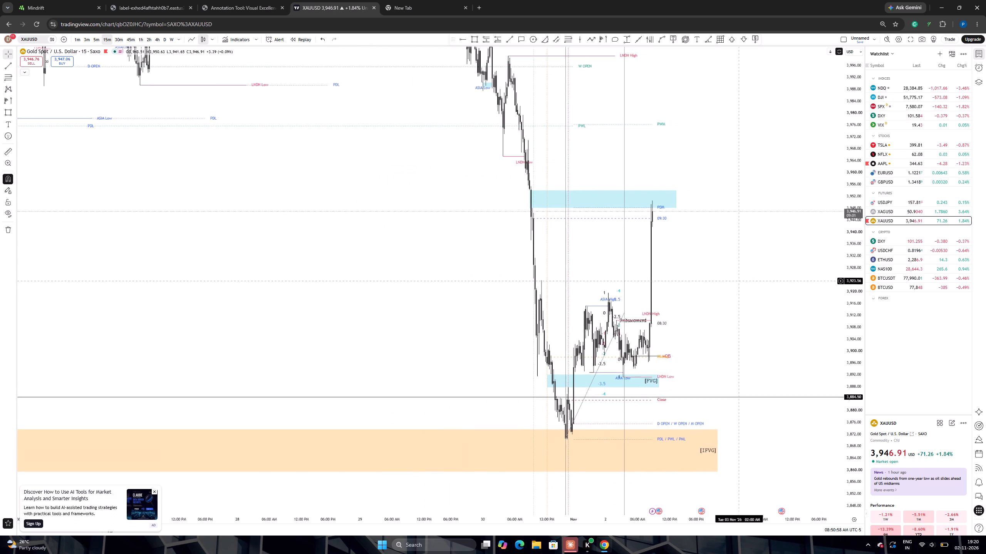
{"action": "left_click_drag", "start_coordinate": [737, 282], "coordinate": [723, 363]}
{"action": "scroll", "coordinate": [719, 352], "scroll_direction": "down", "scroll_amount": 6}
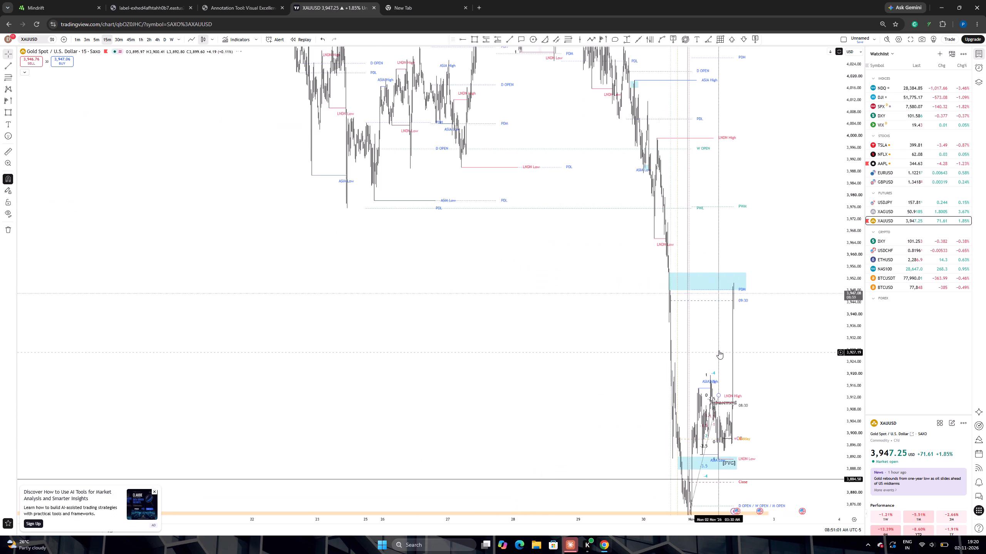
{"action": "scroll", "coordinate": [719, 350], "scroll_direction": "up", "scroll_amount": 12}
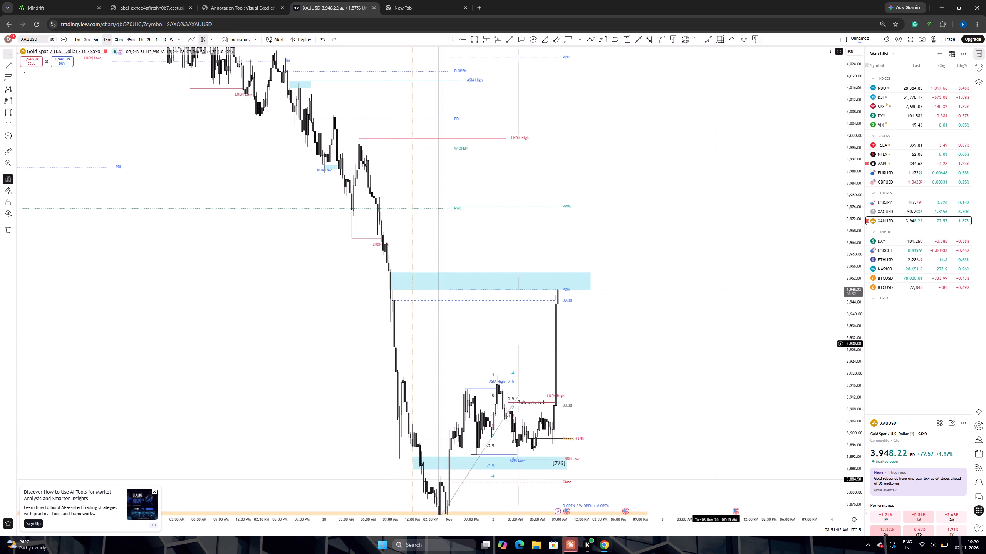
{"action": "left_click_drag", "start_coordinate": [719, 285], "coordinate": [736, 177]}
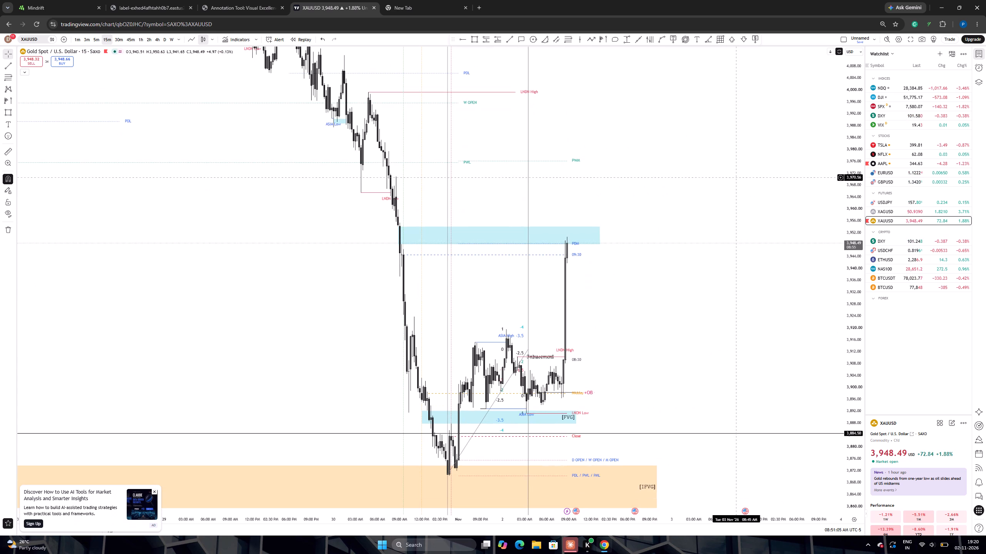
{"action": "left_click_drag", "start_coordinate": [661, 290], "coordinate": [666, 249]}
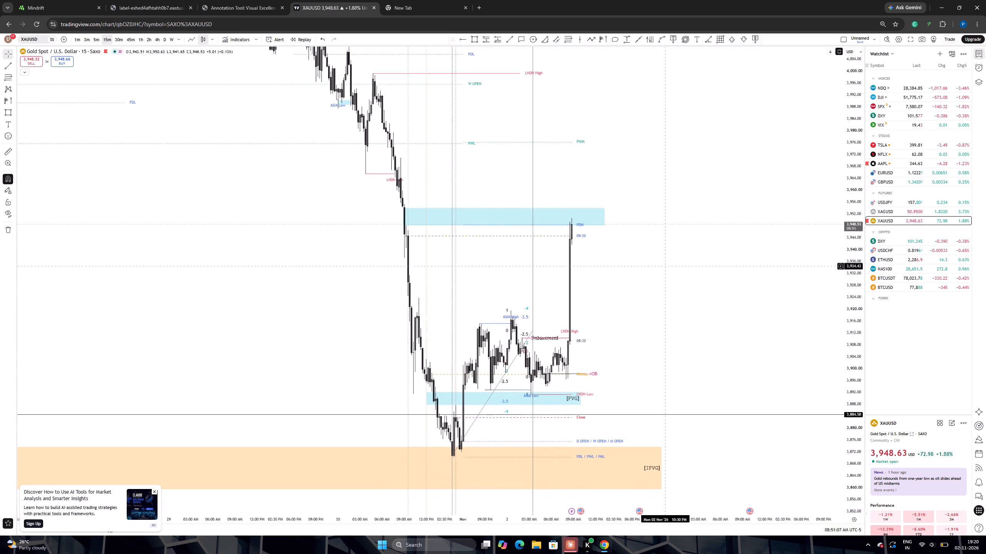
{"action": "left_click_drag", "start_coordinate": [666, 249], "coordinate": [664, 239]}
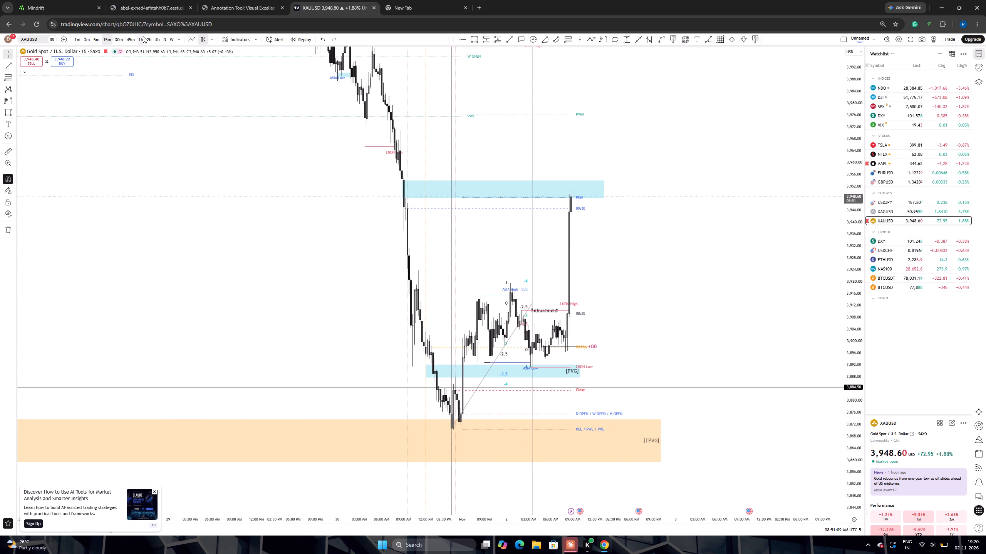
Switch to the 1-hour timeframe, open USDJPY, and examine its recent highs and the -OB and KEY LEVEL area.
{"action": "left_click", "coordinate": [143, 36]}
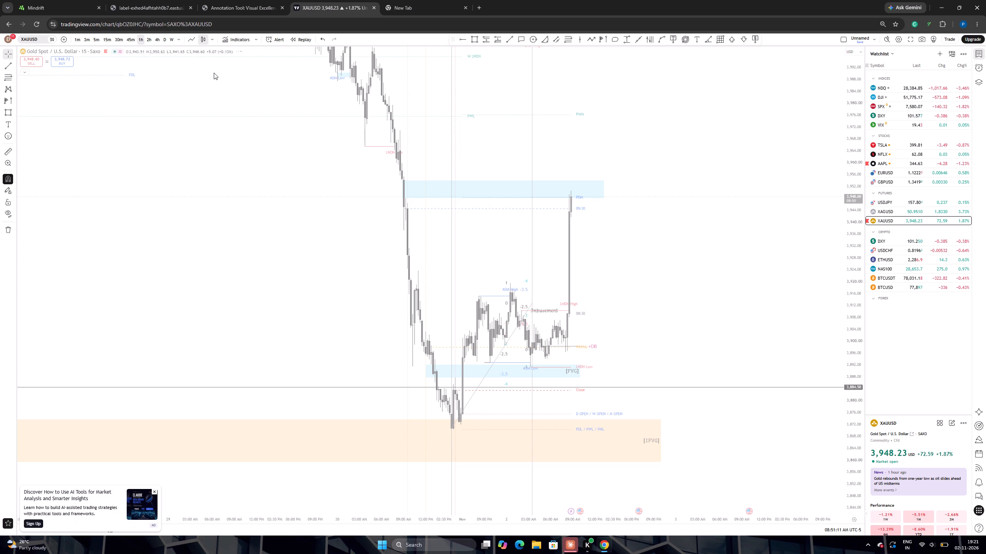
{"action": "left_click", "coordinate": [887, 200]}
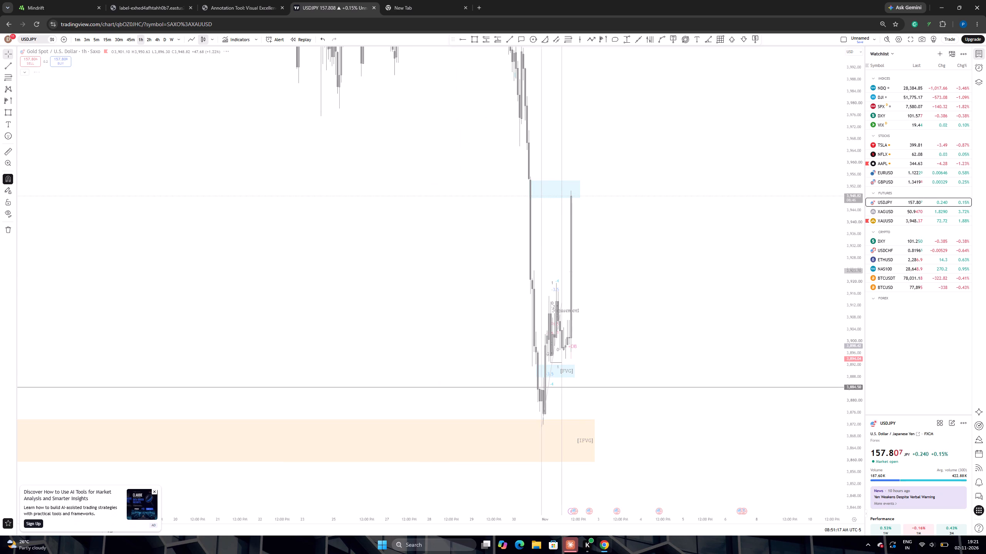
{"action": "scroll", "coordinate": [670, 255], "scroll_direction": "up", "scroll_amount": 6}
{"action": "left_click_drag", "start_coordinate": [644, 259], "coordinate": [758, 282]}
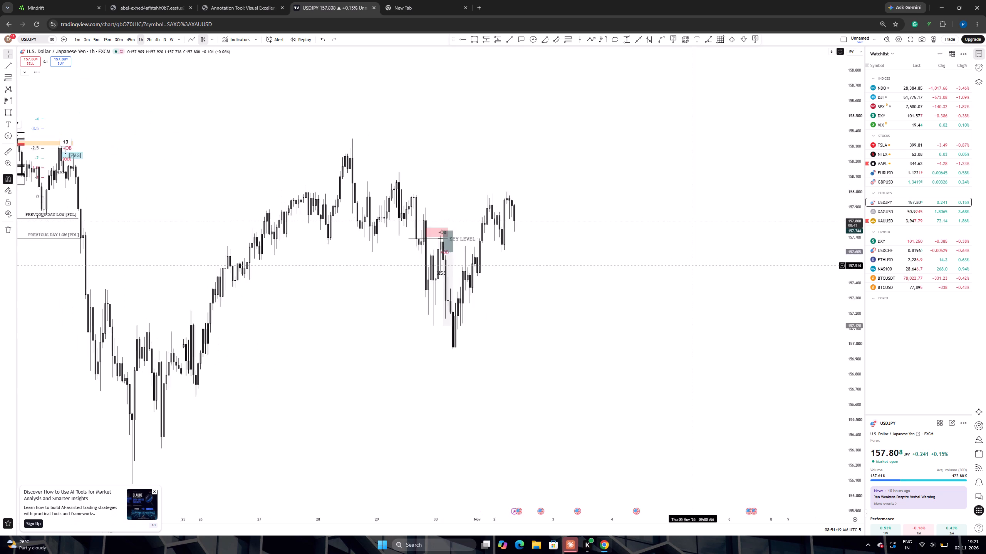
{"action": "left_click_drag", "start_coordinate": [758, 282], "coordinate": [810, 308]}
{"action": "left_click_drag", "start_coordinate": [861, 318], "coordinate": [821, 86]}
{"action": "scroll", "coordinate": [778, 214], "scroll_direction": "up", "scroll_amount": 4}
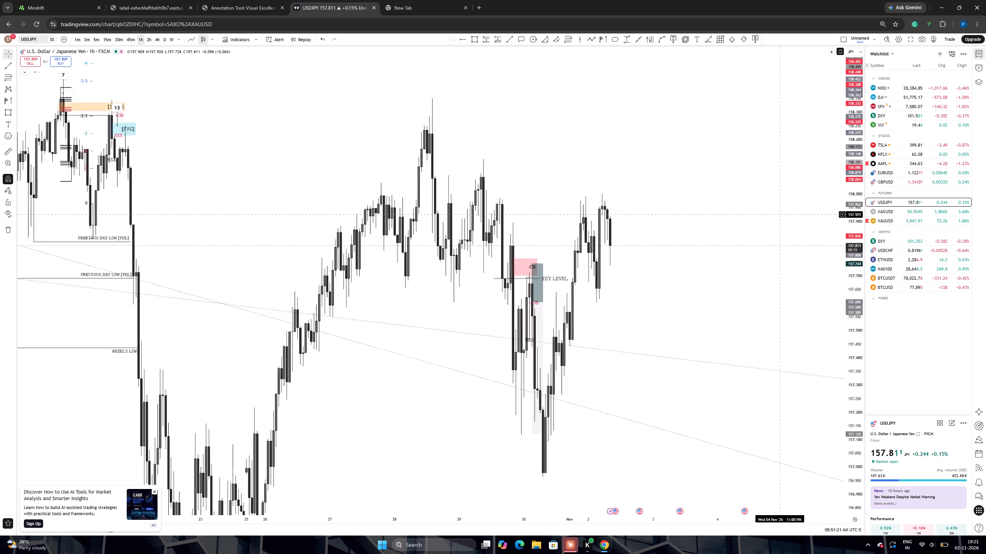
{"action": "left_click_drag", "start_coordinate": [860, 261], "coordinate": [840, 151]}
{"action": "scroll", "coordinate": [766, 197], "scroll_direction": "up", "scroll_amount": 2}
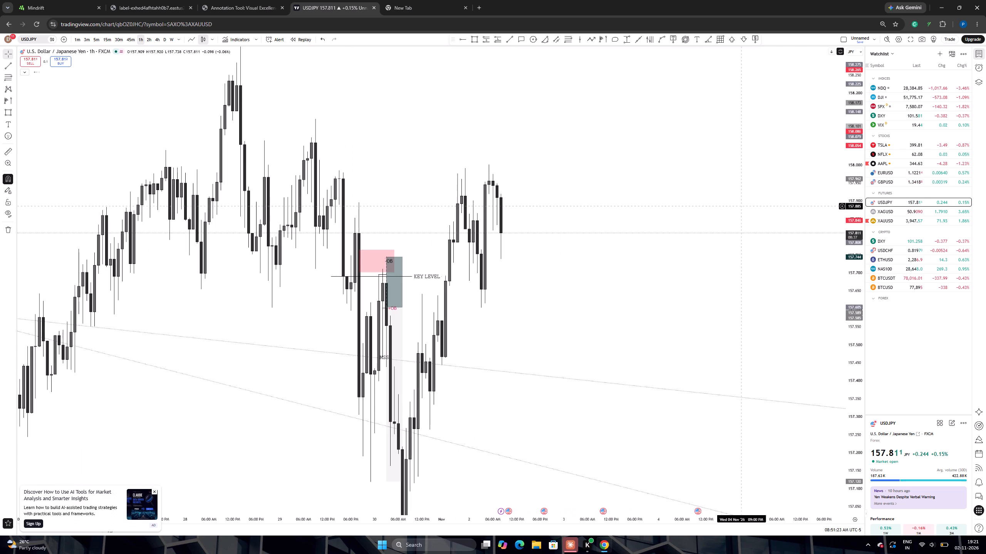
Measure between the USDJPY swing highs of 1 Nov 11:00 PM and 2 Nov 06:00 AM.
{"action": "left_click", "coordinate": [7, 150]}
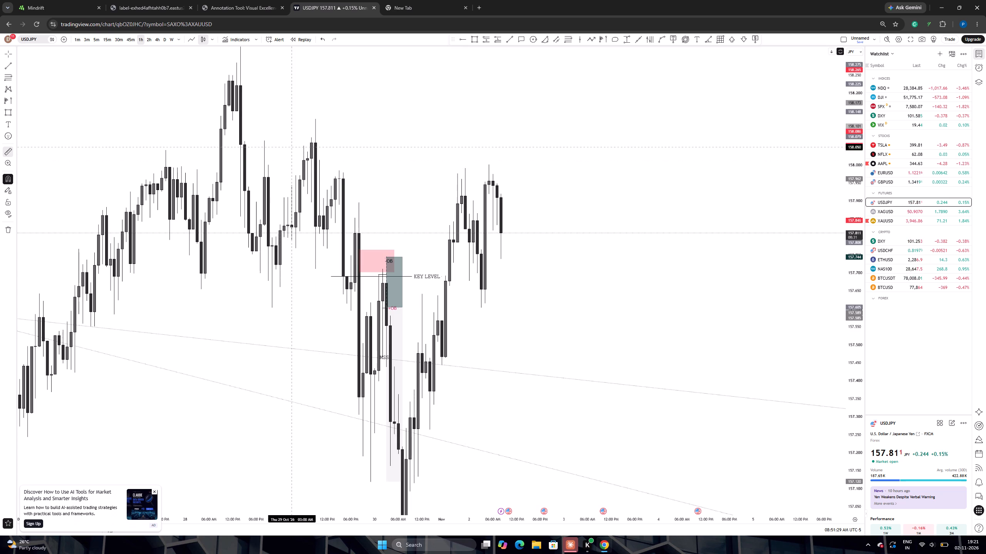
{"action": "left_click_drag", "start_coordinate": [854, 204], "coordinate": [855, 228]}
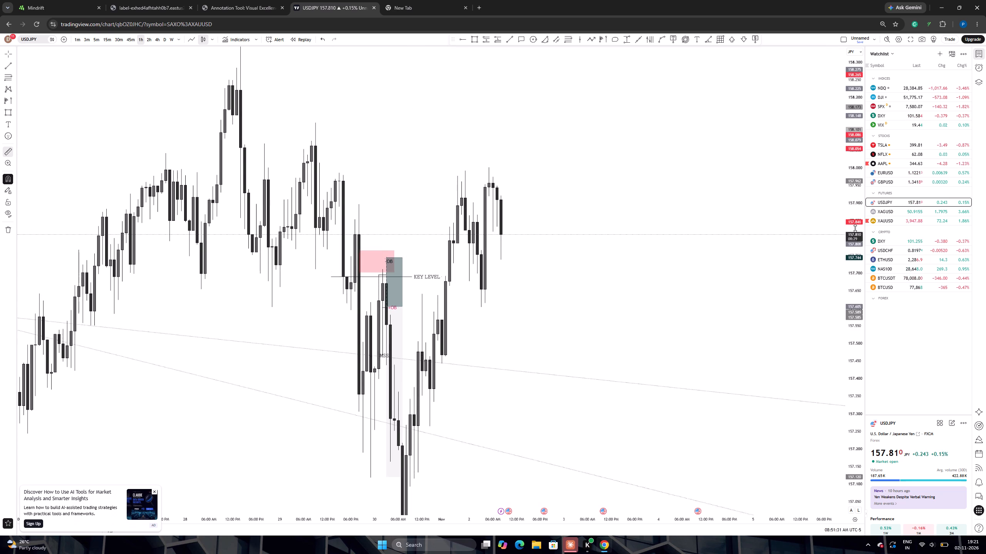
{"action": "left_click_drag", "start_coordinate": [855, 228], "coordinate": [855, 227]}
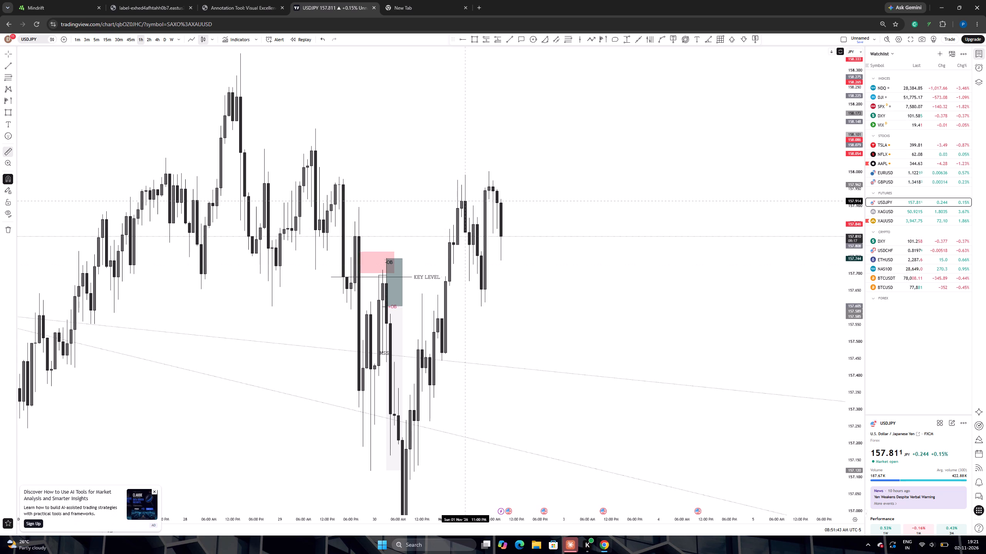
{"action": "left_click", "coordinate": [462, 191]}
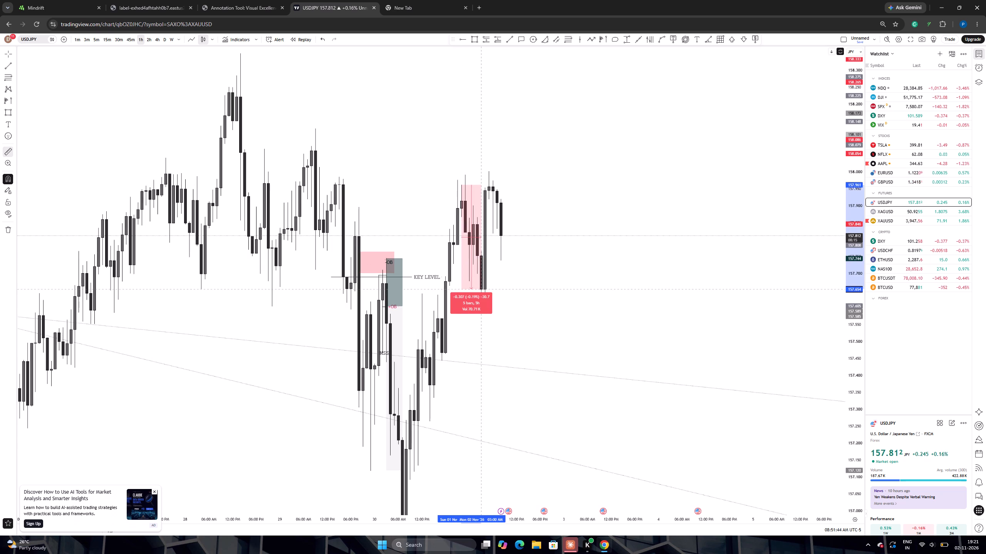
{"action": "left_click", "coordinate": [488, 173]}
{"action": "left_click", "coordinate": [504, 199]}
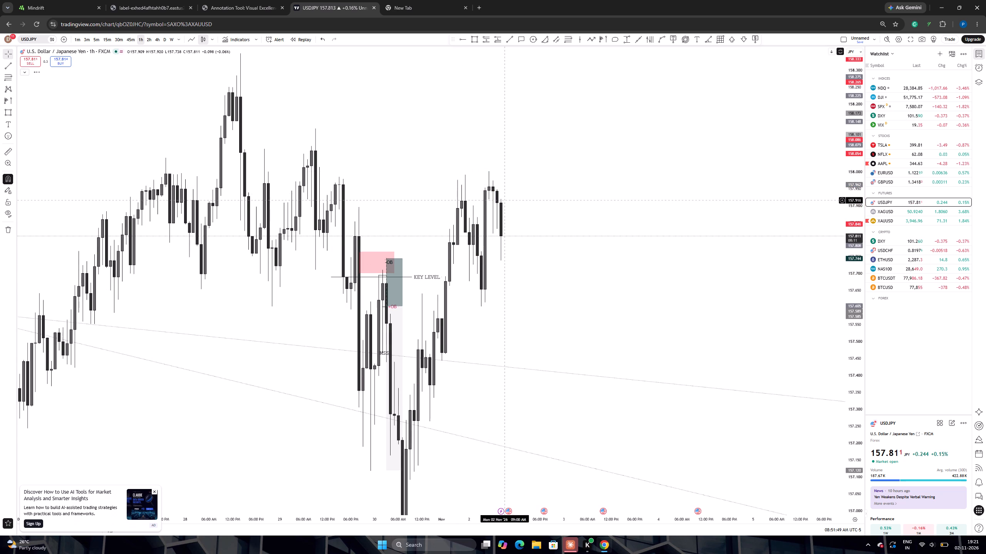
Draw a horizontal trend line at about 157.99 from the 1 Nov 11:00 PM high to the 2 Nov 06:00 AM high.
{"action": "left_click", "coordinate": [510, 38]}
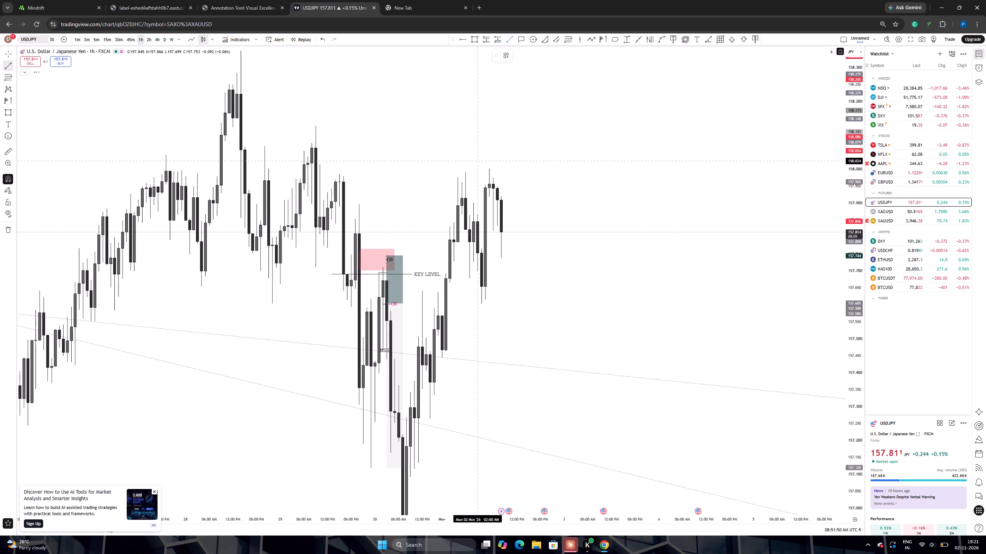
{"action": "left_click", "coordinate": [466, 171]}
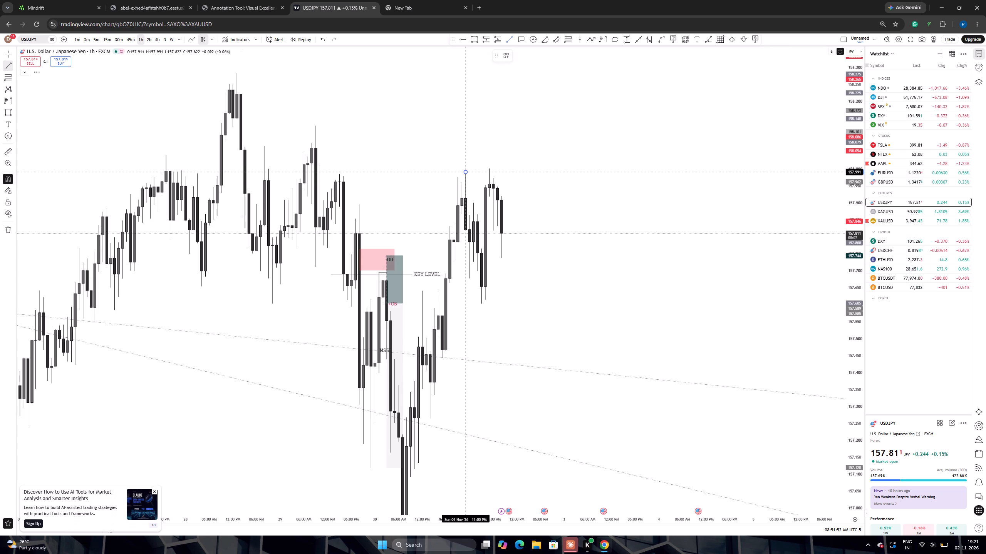
{"action": "left_click", "coordinate": [491, 168], "text": "shift"}
{"action": "left_click", "coordinate": [529, 187]}
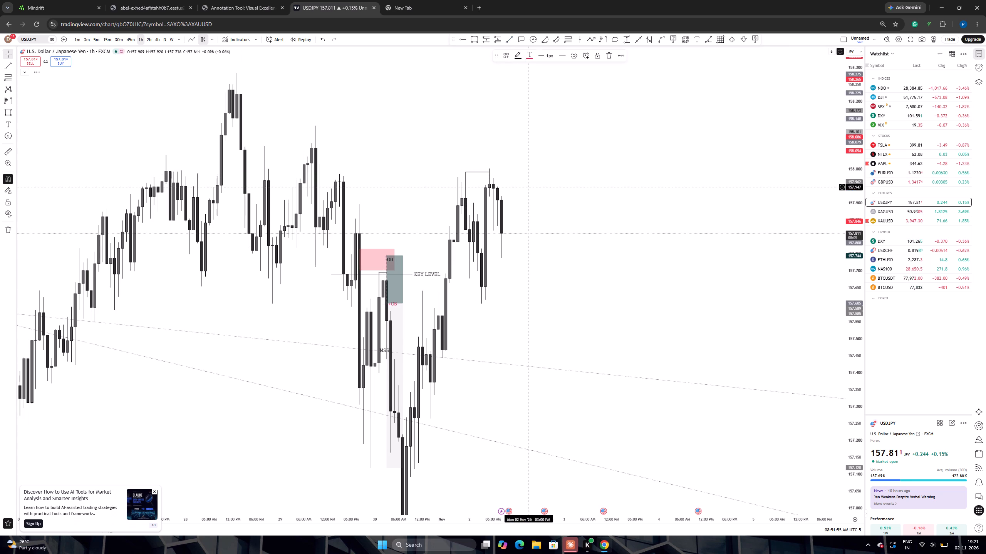
Examine the marked USDJPY highs on the 15-minute chart, and compare them with the 1-hour structure.
{"action": "left_click", "coordinate": [109, 42]}
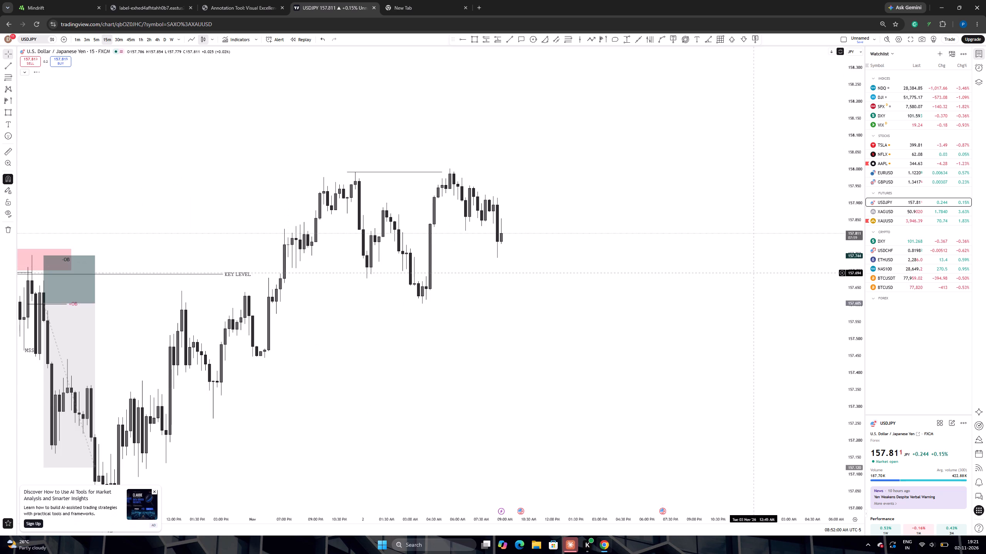
{"action": "left_click_drag", "start_coordinate": [859, 295], "coordinate": [819, 118]}
{"action": "left_click_drag", "start_coordinate": [786, 130], "coordinate": [813, 279]}
{"action": "scroll", "coordinate": [761, 253], "scroll_direction": "down", "scroll_amount": 2}
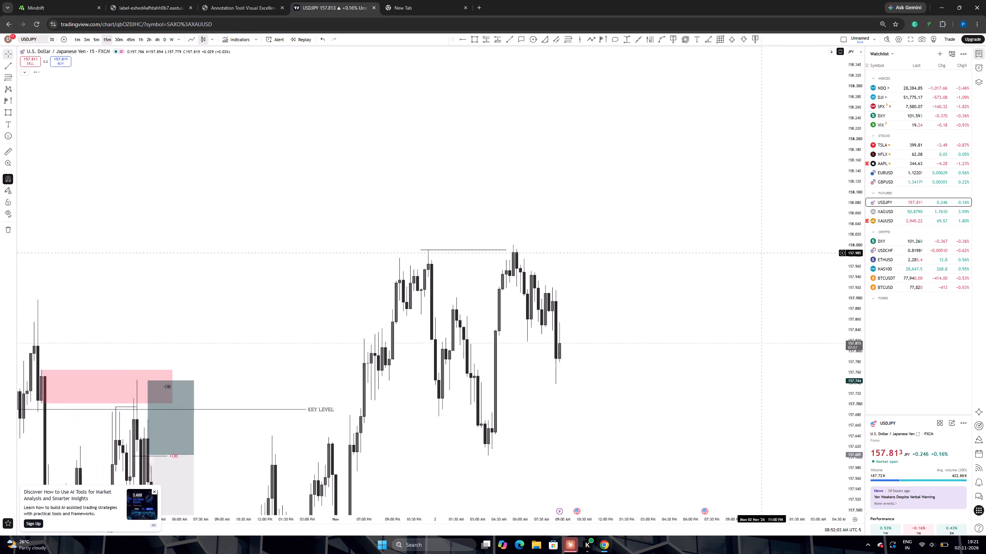
{"action": "scroll", "coordinate": [761, 253], "scroll_direction": "down", "scroll_amount": 1}
{"action": "left_click_drag", "start_coordinate": [726, 286], "coordinate": [701, 199]}
{"action": "left_click", "coordinate": [139, 38]}
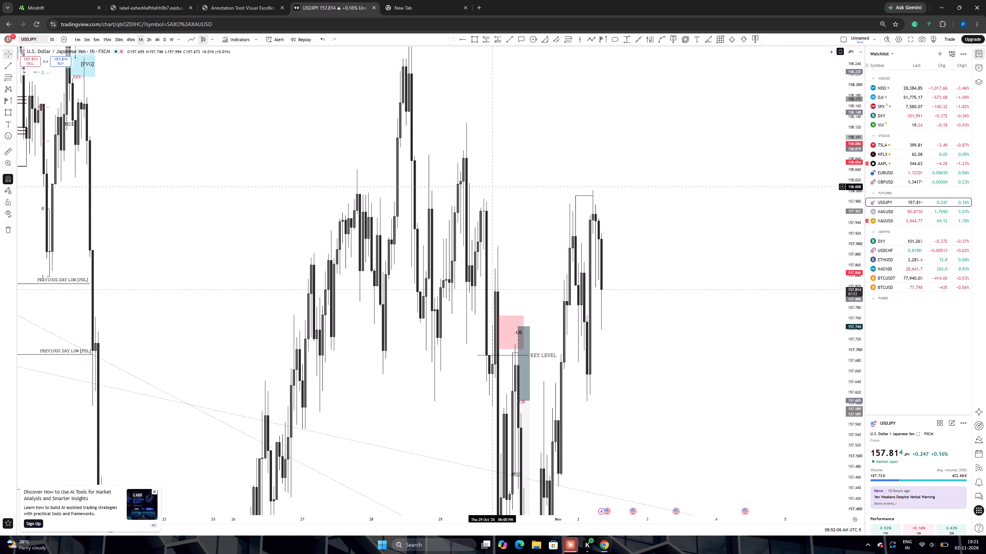
{"action": "scroll", "coordinate": [661, 330], "scroll_direction": "up", "scroll_amount": 5}
{"action": "left_click_drag", "start_coordinate": [603, 320], "coordinate": [627, 281]}
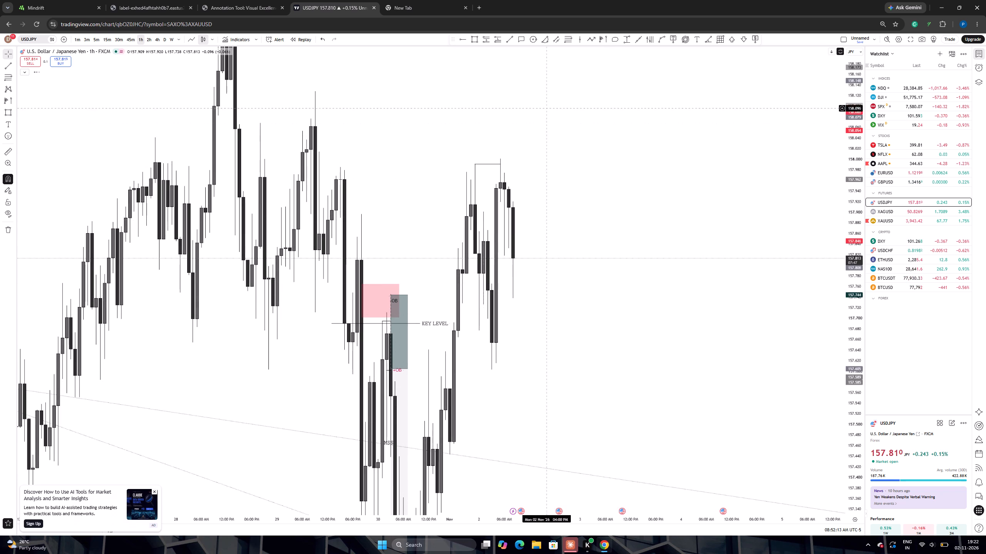
On the 4-hour chart, mark the 29 Oct gap between about 157.617 and 157.640 with an [IFVG] template rectangle extended to 3 Nov.
{"action": "left_click", "coordinate": [158, 38]}
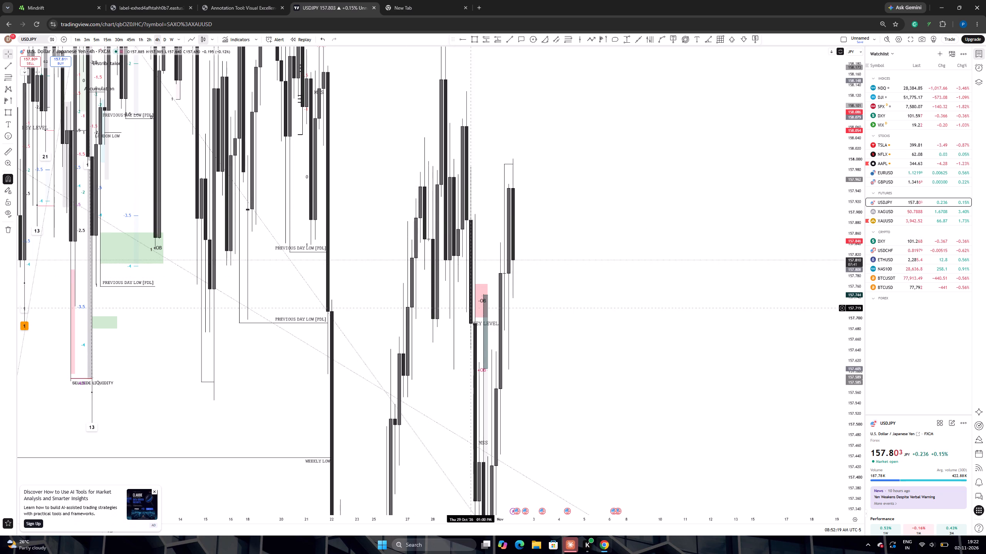
{"action": "scroll", "coordinate": [549, 341], "scroll_direction": "up", "scroll_amount": 4}
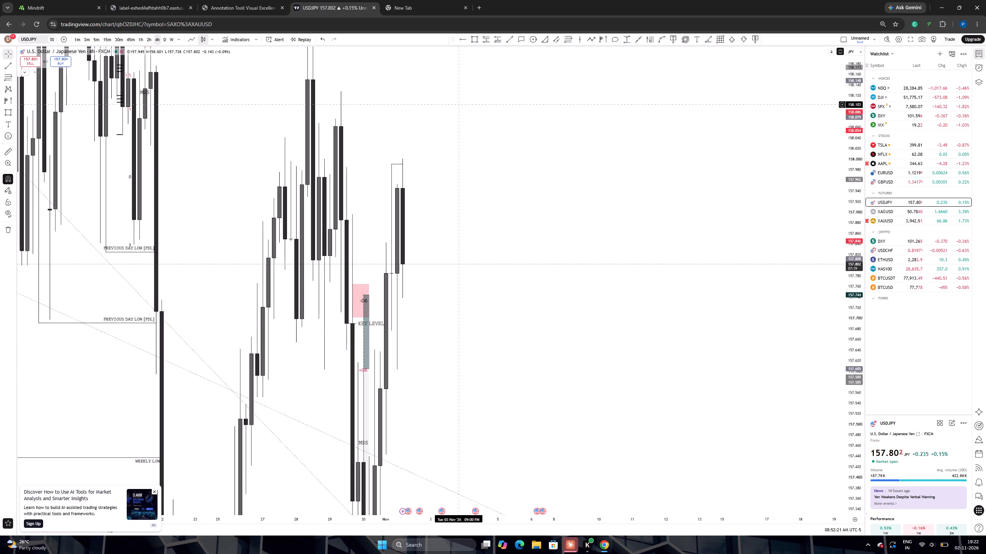
{"action": "left_click", "coordinate": [471, 40]}
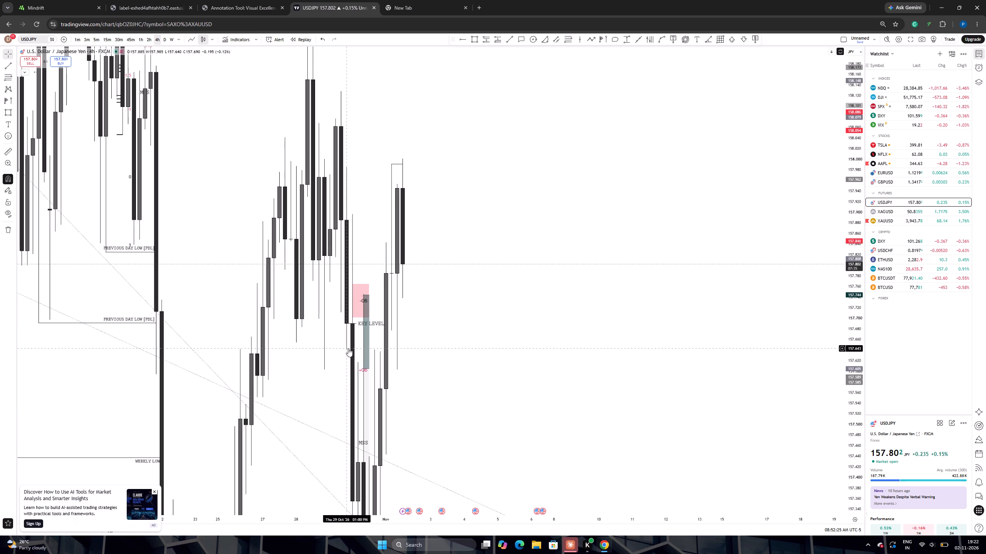
{"action": "left_click", "coordinate": [473, 38]}
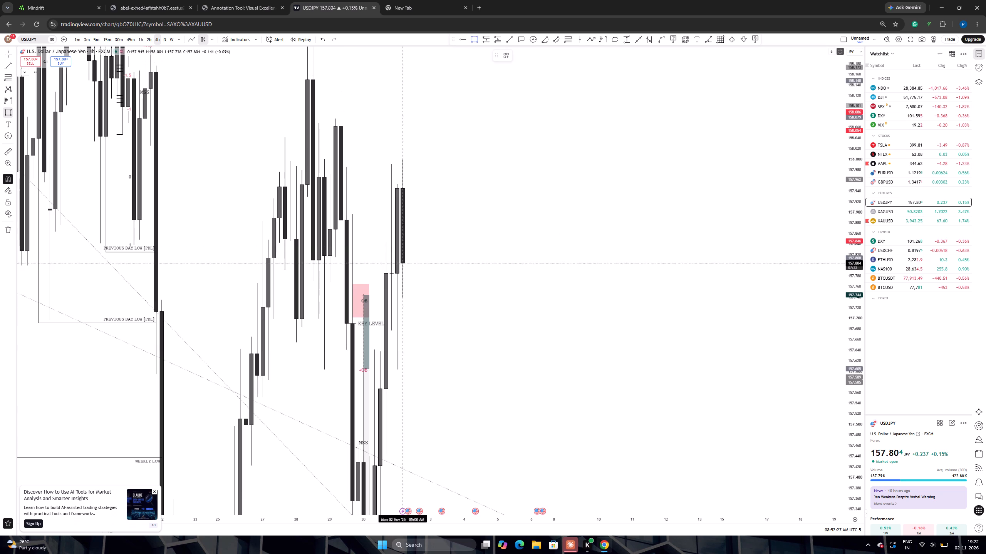
{"action": "left_click", "coordinate": [345, 348]}
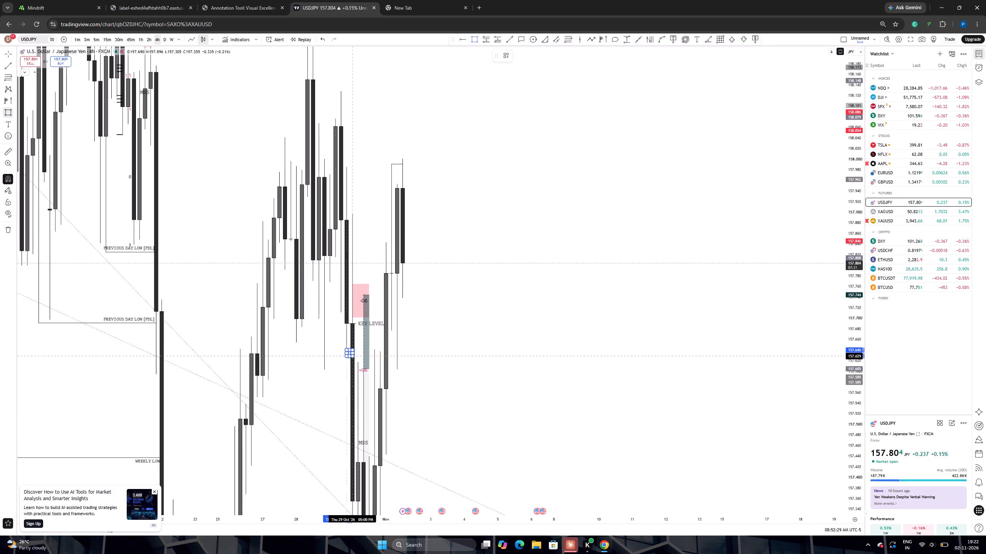
{"action": "left_click", "coordinate": [357, 361]}
{"action": "left_click_drag", "start_coordinate": [357, 355], "coordinate": [436, 357]}
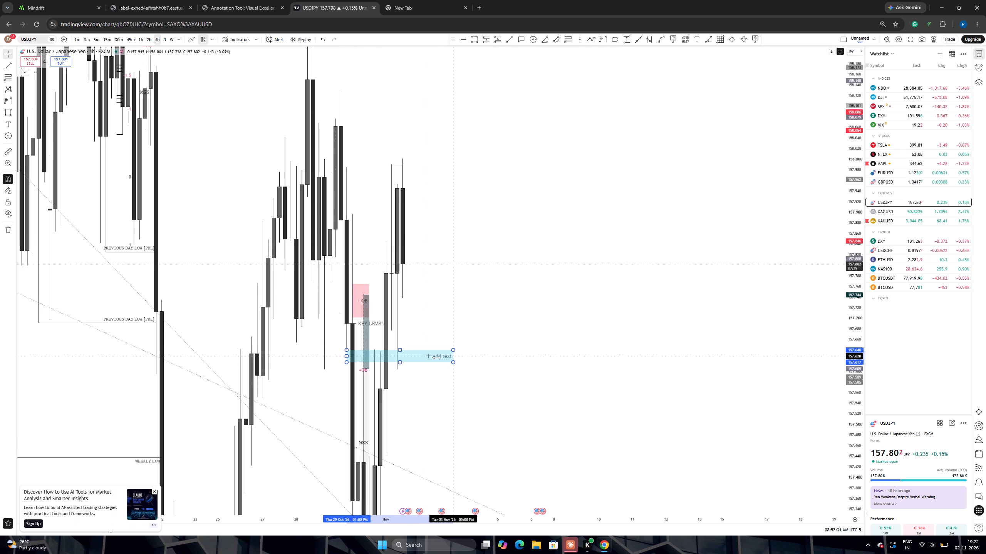
{"action": "left_click_drag", "start_coordinate": [436, 357], "coordinate": [431, 357]}
{"action": "left_click", "coordinate": [507, 54]}
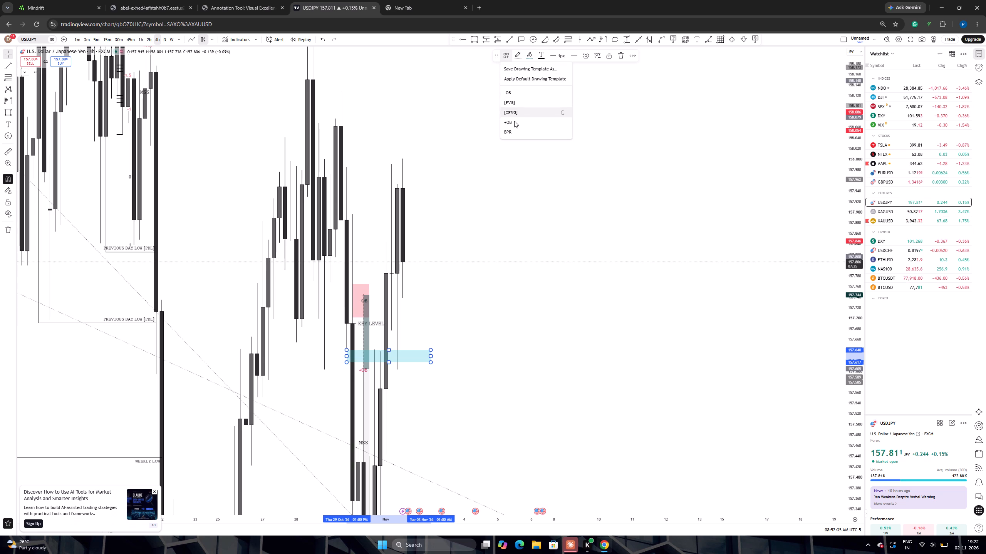
{"action": "left_click", "coordinate": [517, 109]}
Draw a horizontal trend line at about 157.677 from the 1 Nov 09:00 PM low to about 2 Nov 09:00 AM.
{"action": "left_click", "coordinate": [508, 40]}
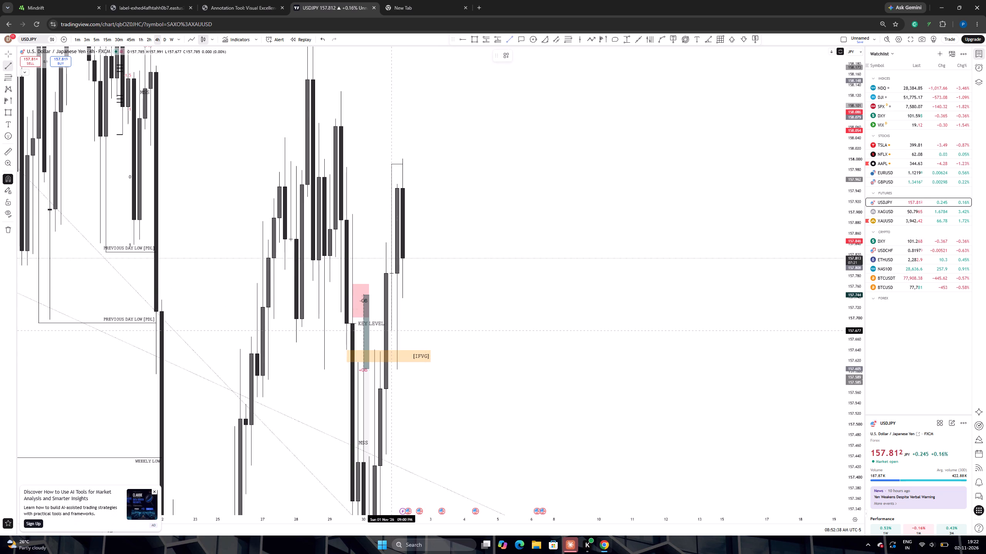
{"action": "left_click", "coordinate": [392, 330]}
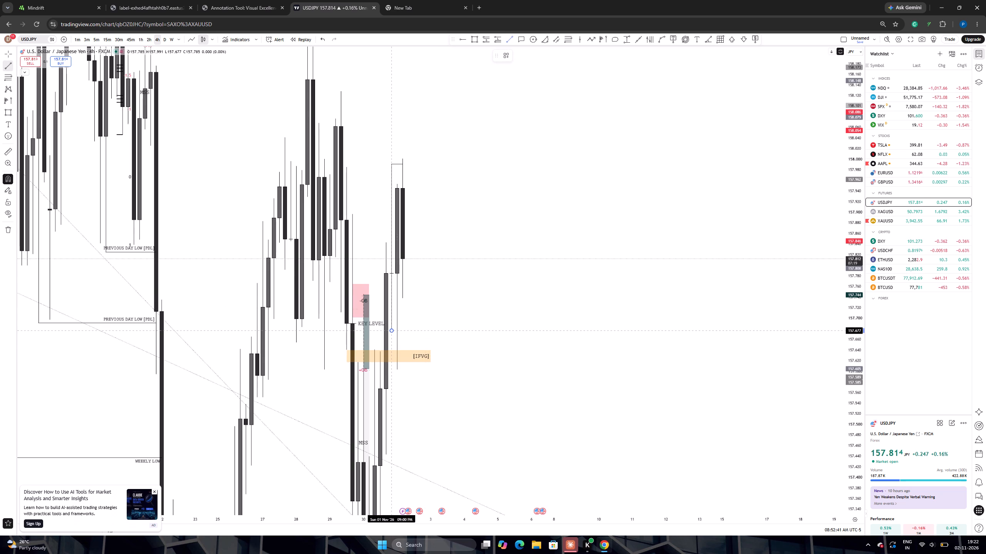
{"action": "left_click", "coordinate": [407, 331], "text": "shift"}
{"action": "left_click", "coordinate": [432, 339]}
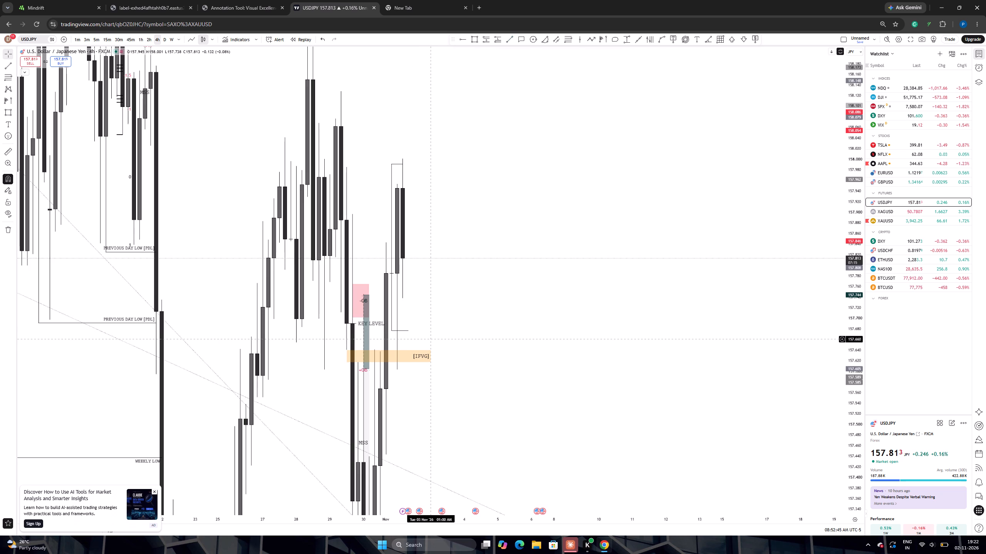
{"action": "left_click", "coordinate": [466, 297]}
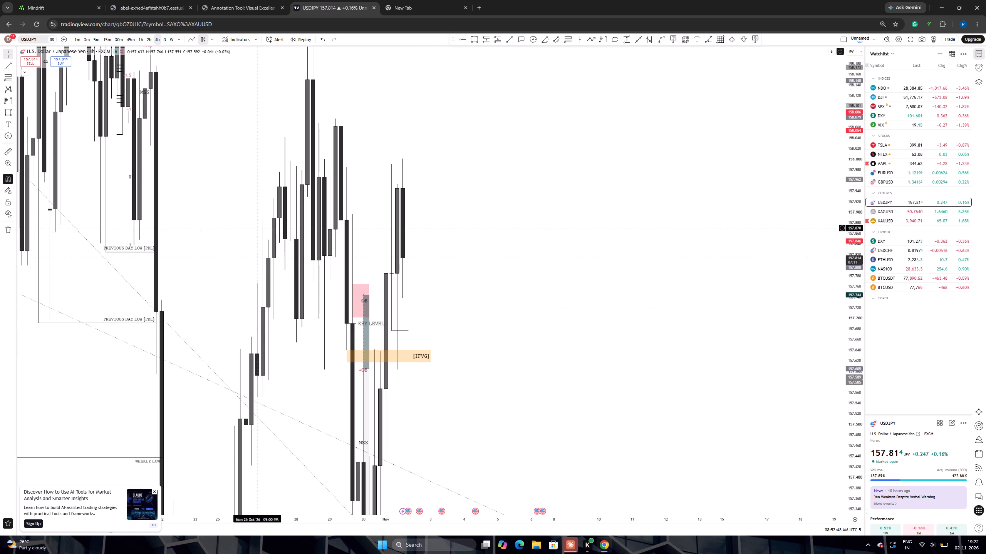
On the 30-minute chart, move the start of the 157.677 trend line to the swing low at about 2 Nov 12:00 AM.
{"action": "left_click", "coordinate": [140, 40]}
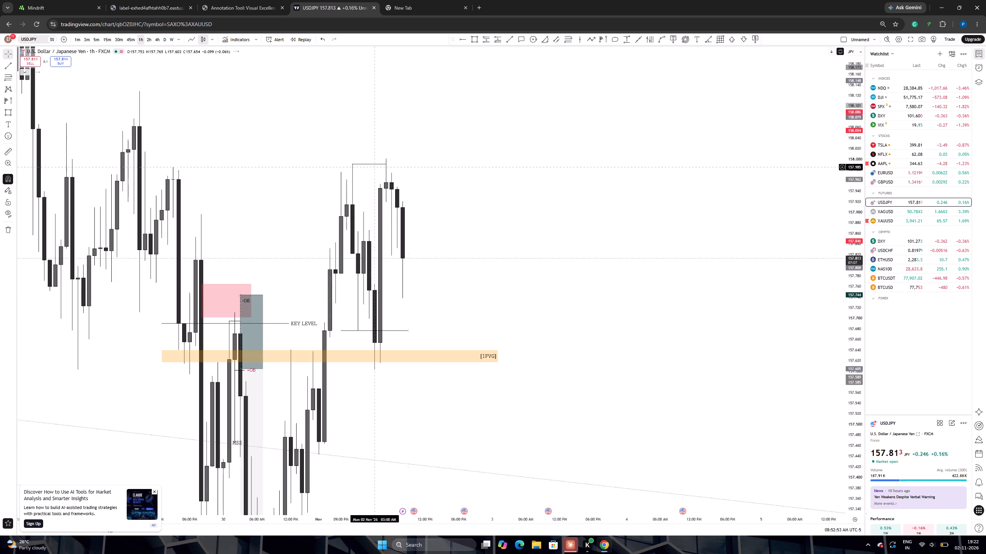
{"action": "scroll", "coordinate": [491, 235], "scroll_direction": "down", "scroll_amount": 3}
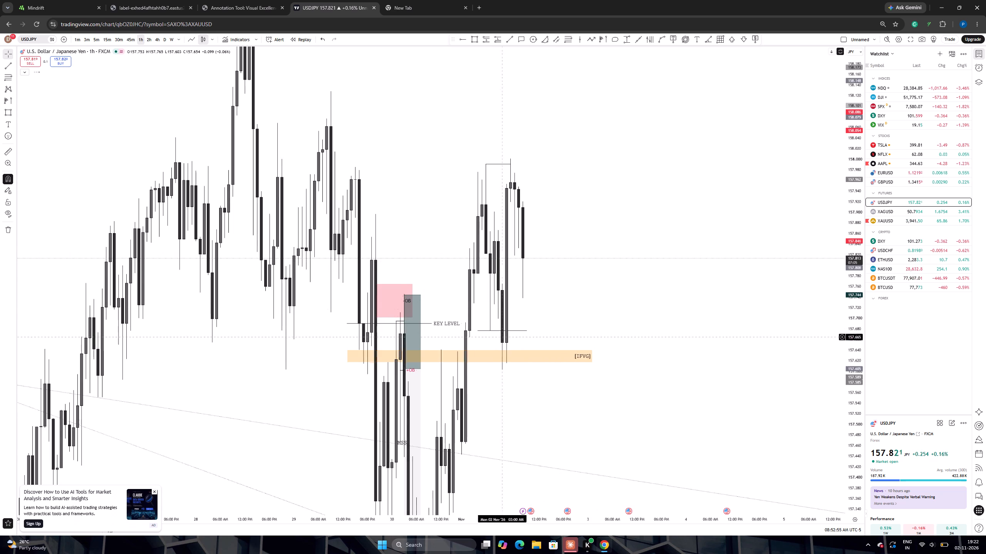
{"action": "left_click", "coordinate": [117, 37]}
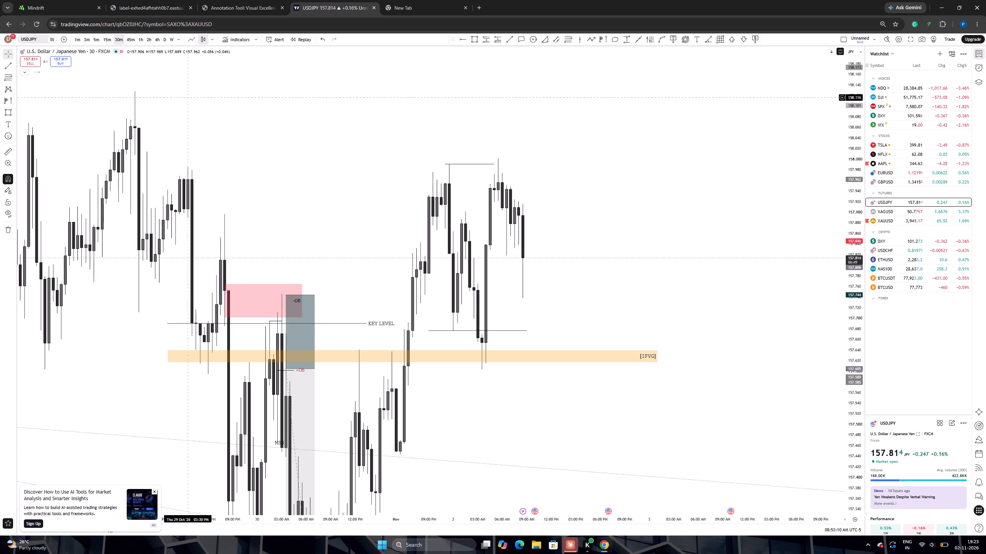
{"action": "left_click", "coordinate": [561, 314]}
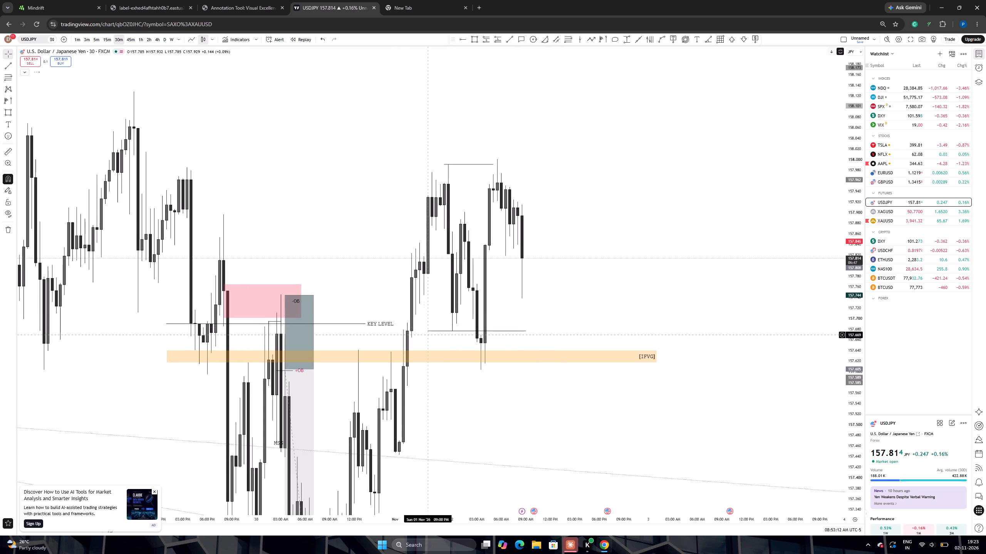
{"action": "left_click_drag", "start_coordinate": [427, 331], "coordinate": [452, 332]}
{"action": "left_click", "coordinate": [564, 283]}
{"action": "left_click_drag", "start_coordinate": [563, 301], "coordinate": [597, 297]}
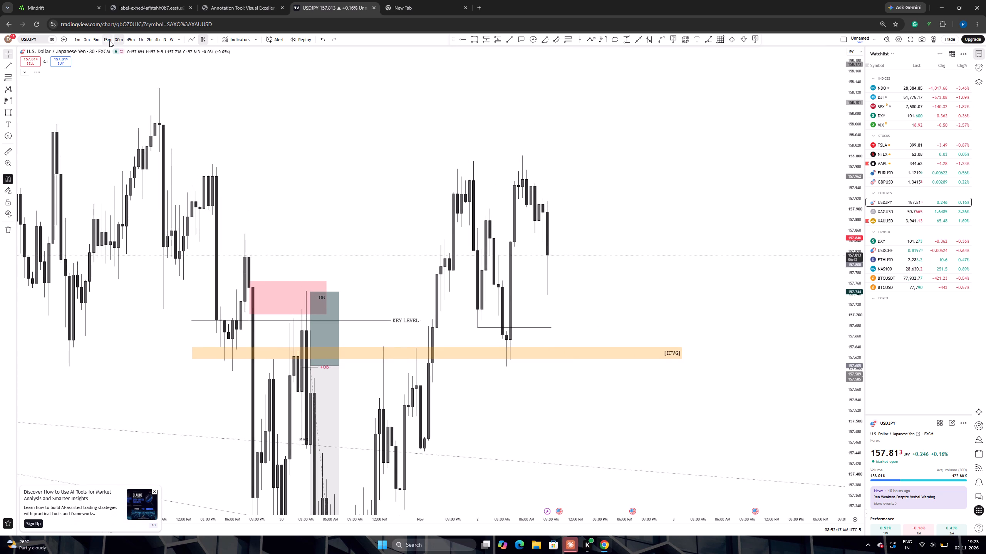
On the 15-minute chart, measure the drop from the 1 Nov 11:30 PM high to the 2 Nov 03:45 AM low.
{"action": "left_click", "coordinate": [107, 40]}
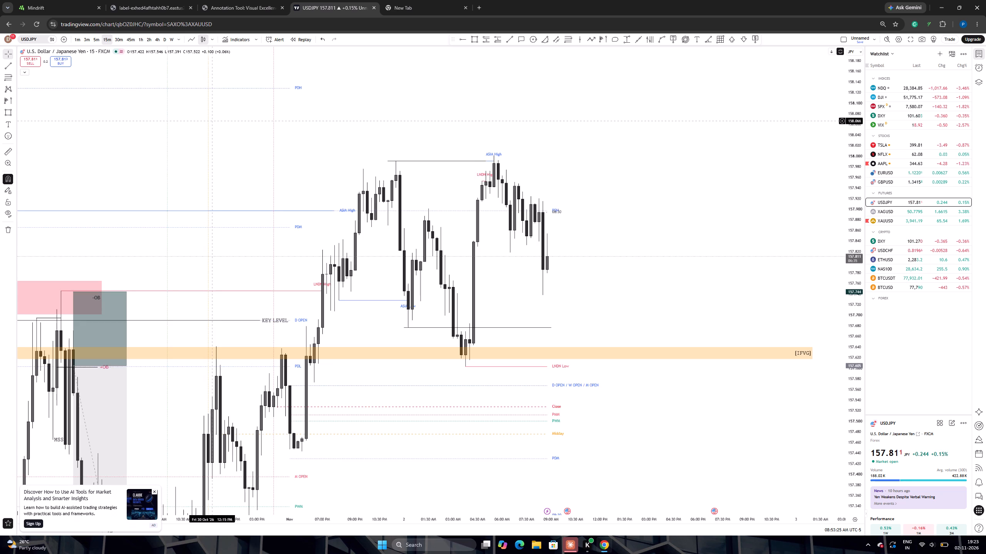
{"action": "left_click", "coordinate": [9, 150]}
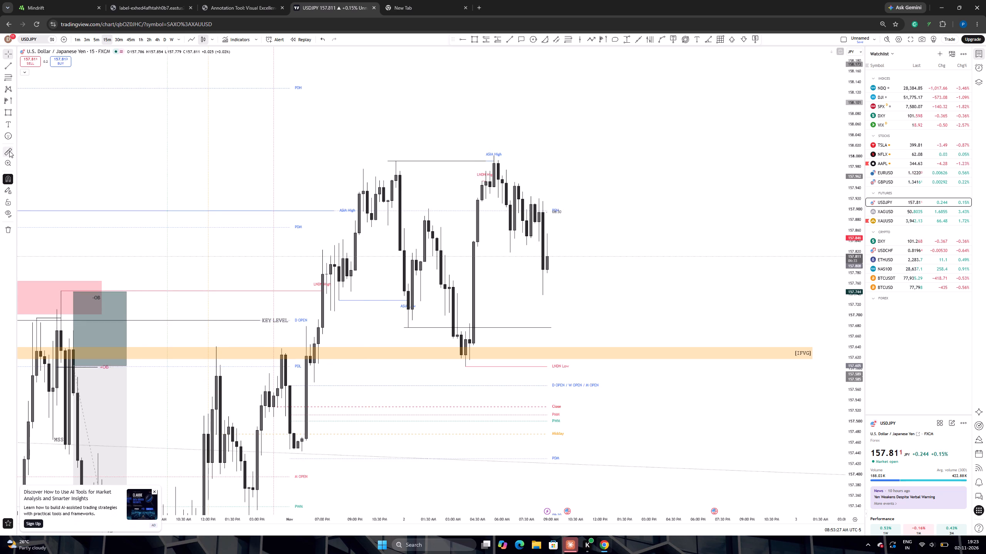
{"action": "left_click", "coordinate": [396, 160]}
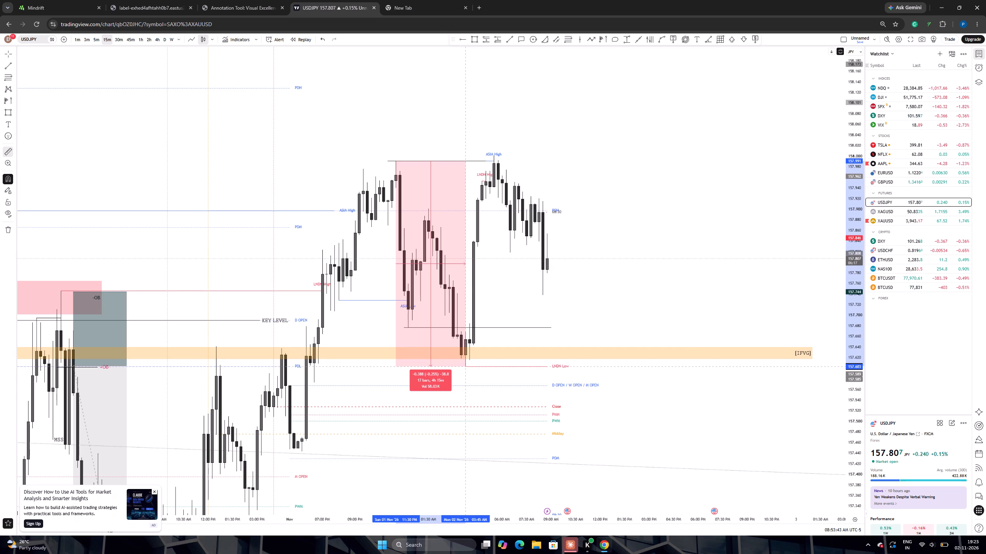
{"action": "left_click", "coordinate": [464, 361]}
{"action": "left_click", "coordinate": [516, 315]}
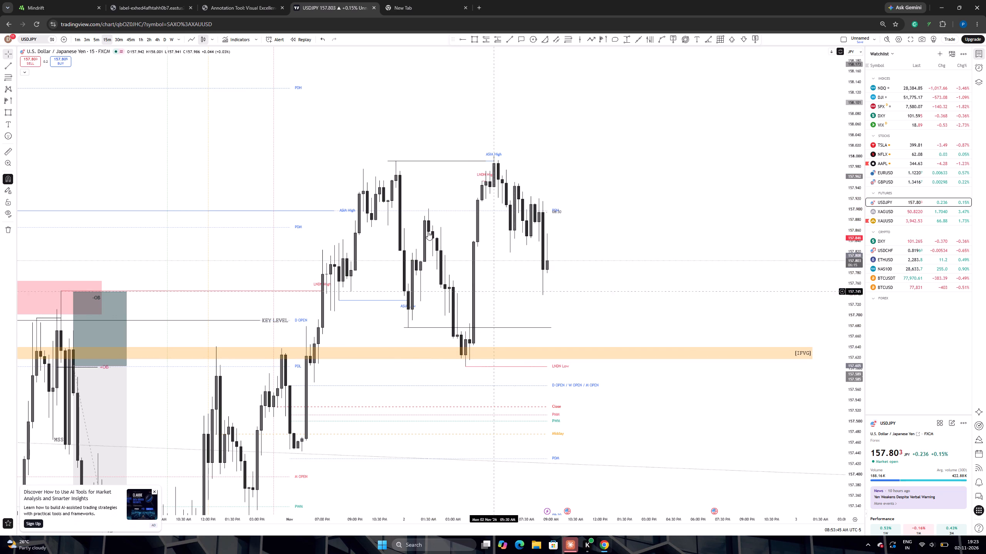
Measure the drop from the 2 Nov 01:15 AM swing high to the low near 04:00 AM.
{"action": "left_click", "coordinate": [1, 152]}
{"action": "left_click", "coordinate": [13, 148]}
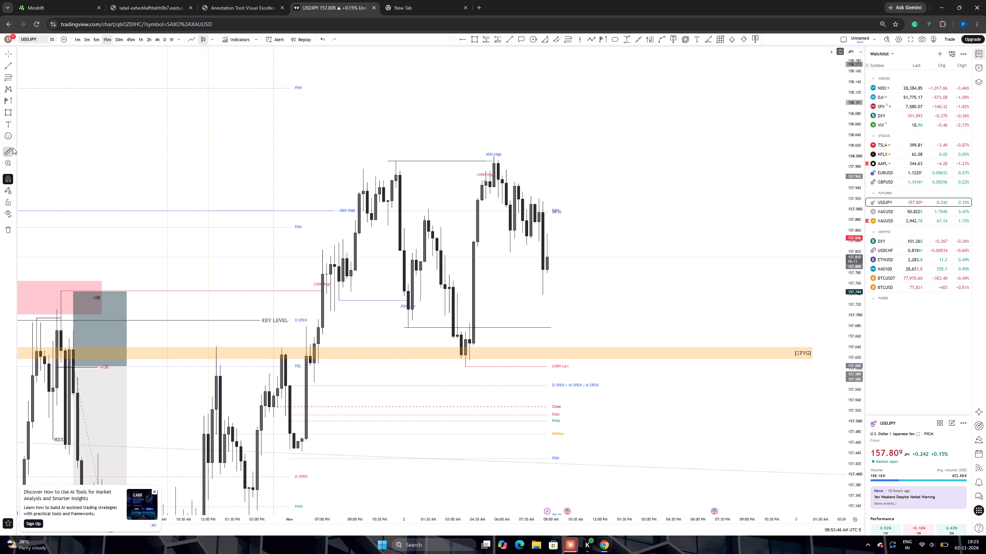
{"action": "left_click", "coordinate": [424, 213]}
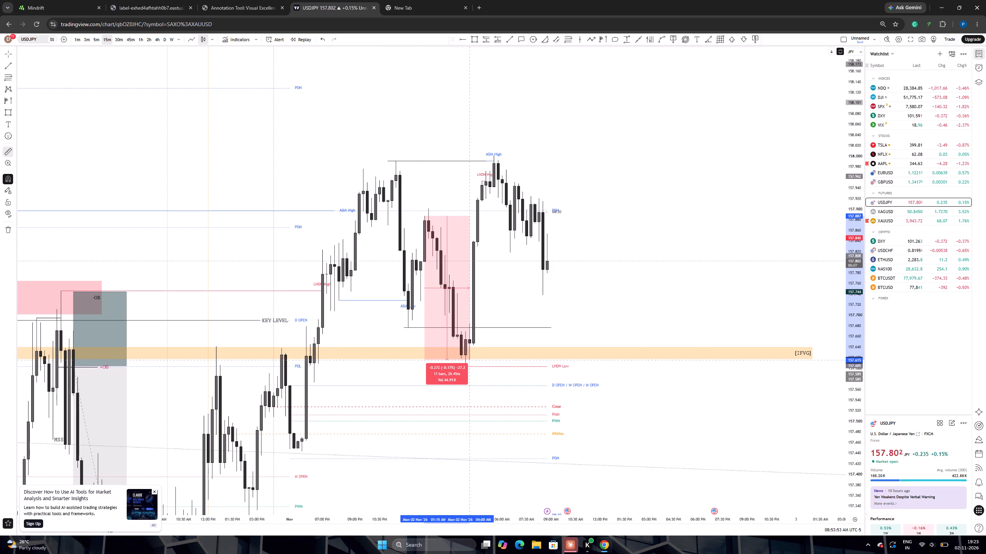
{"action": "left_click", "coordinate": [466, 359]}
{"action": "left_click", "coordinate": [504, 325]}
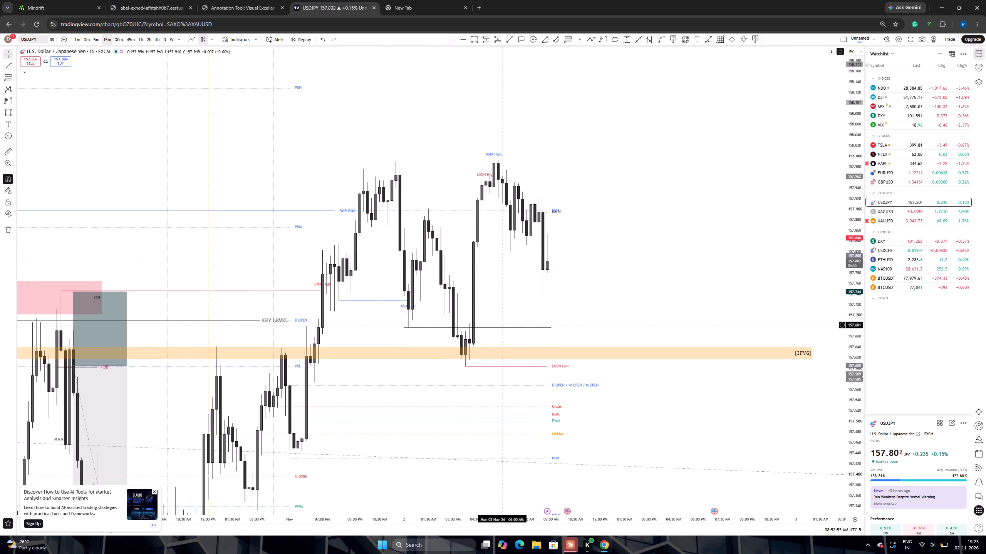
{"action": "left_click", "coordinate": [534, 319]}
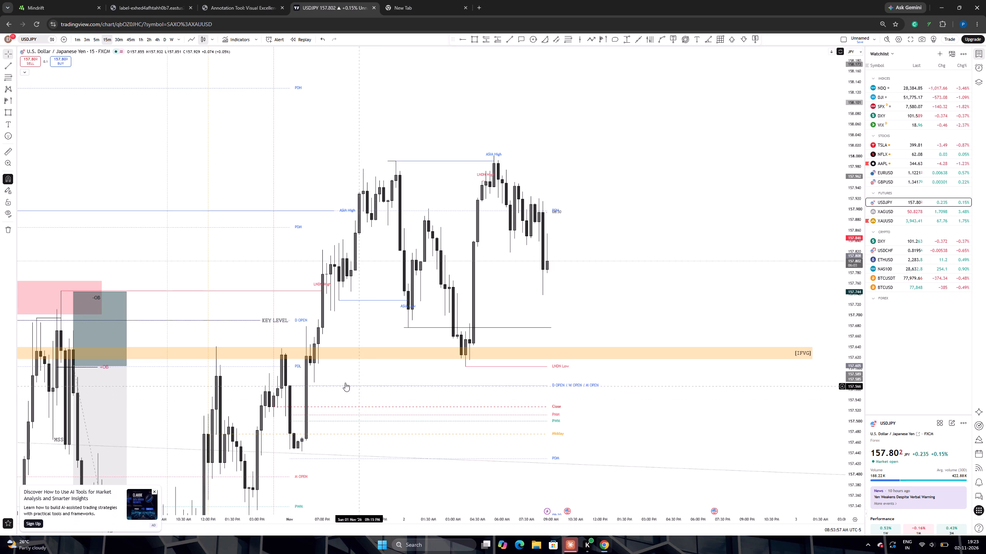
Examine USDJPY price action around the 157.677 line, [IFVG] zone and session levels on the 15-minute and 5-minute charts.
{"action": "scroll", "coordinate": [349, 381], "scroll_direction": "down", "scroll_amount": 4}
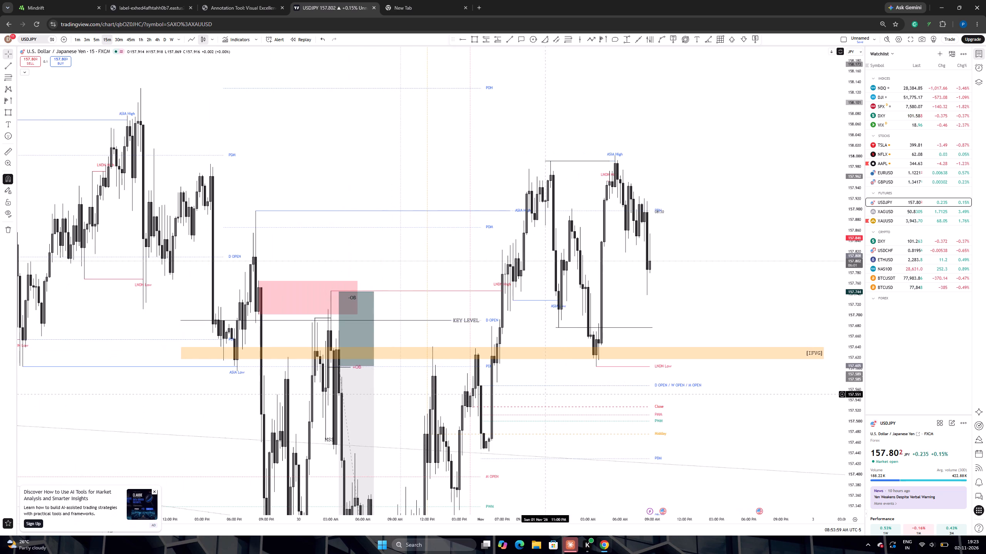
{"action": "left_click_drag", "start_coordinate": [561, 389], "coordinate": [496, 353]}
{"action": "scroll", "coordinate": [468, 349], "scroll_direction": "up", "scroll_amount": 1}
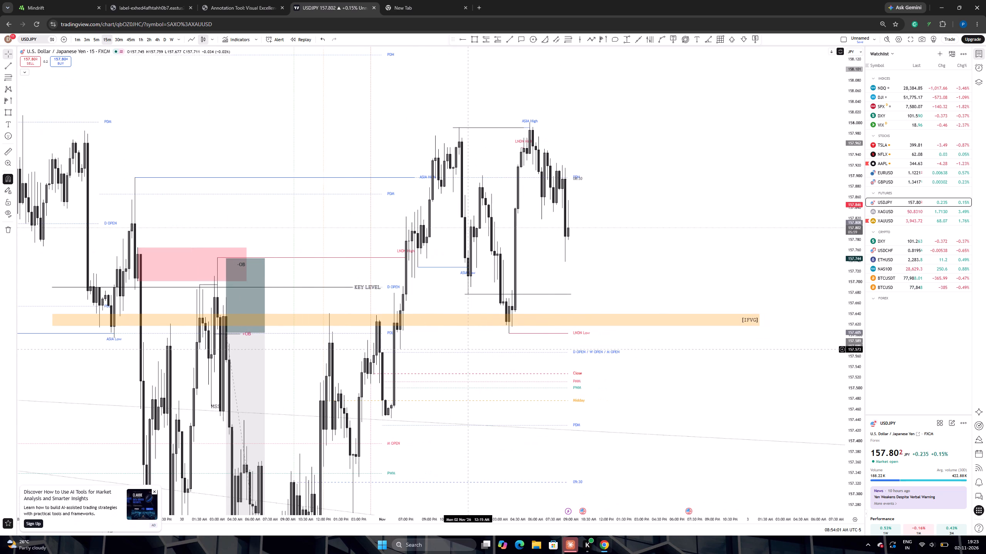
{"action": "left_click", "coordinate": [95, 37]}
{"action": "scroll", "coordinate": [391, 227], "scroll_direction": "down", "scroll_amount": 4}
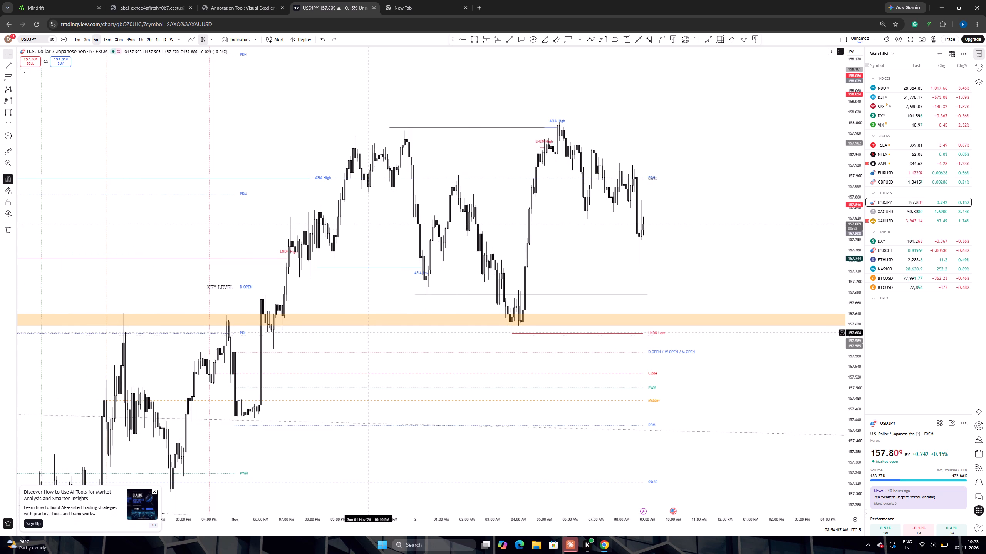
{"action": "left_click", "coordinate": [362, 347]}
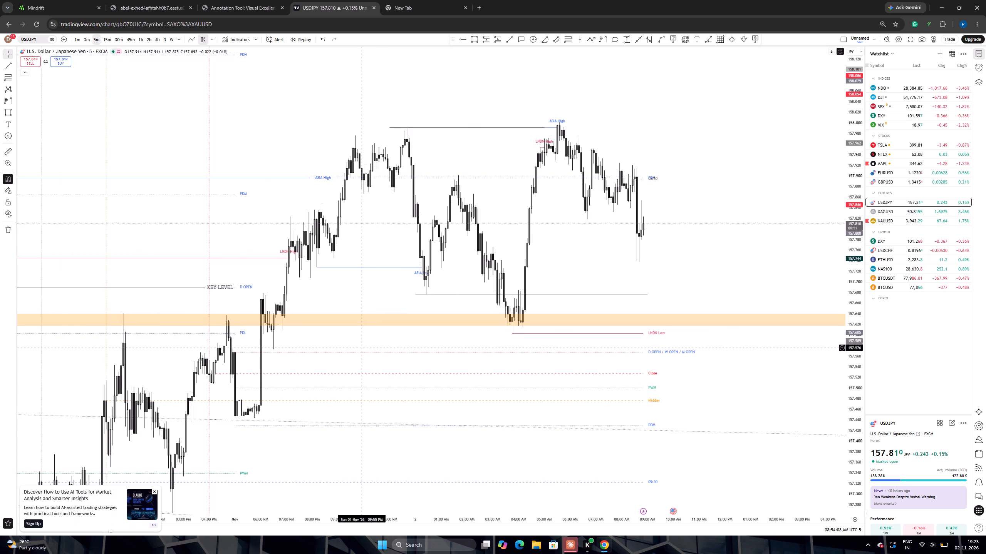
{"action": "left_click_drag", "start_coordinate": [857, 361], "coordinate": [845, 223]}
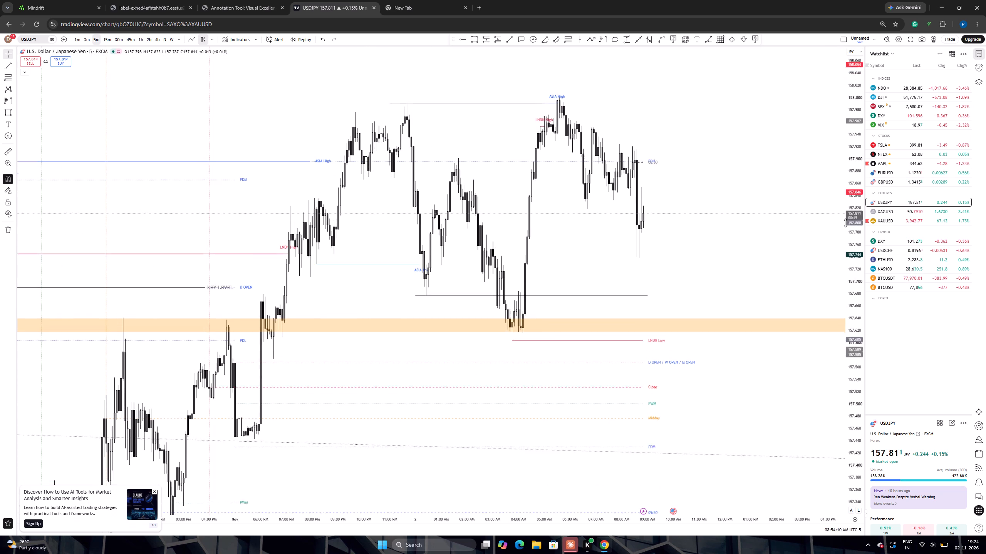
{"action": "left_click_drag", "start_coordinate": [845, 223], "coordinate": [820, 115]}
{"action": "scroll", "coordinate": [689, 269], "scroll_direction": "up", "scroll_amount": 5}
{"action": "left_click_drag", "start_coordinate": [648, 252], "coordinate": [648, 252]}
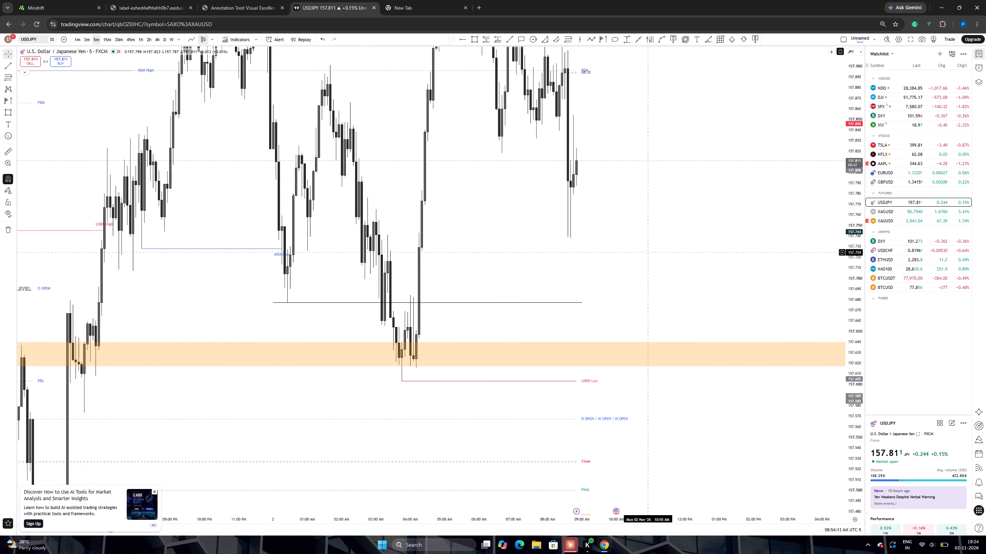
{"action": "left_click_drag", "start_coordinate": [648, 252], "coordinate": [698, 366]}
{"action": "left_click_drag", "start_coordinate": [696, 363], "coordinate": [694, 359]}
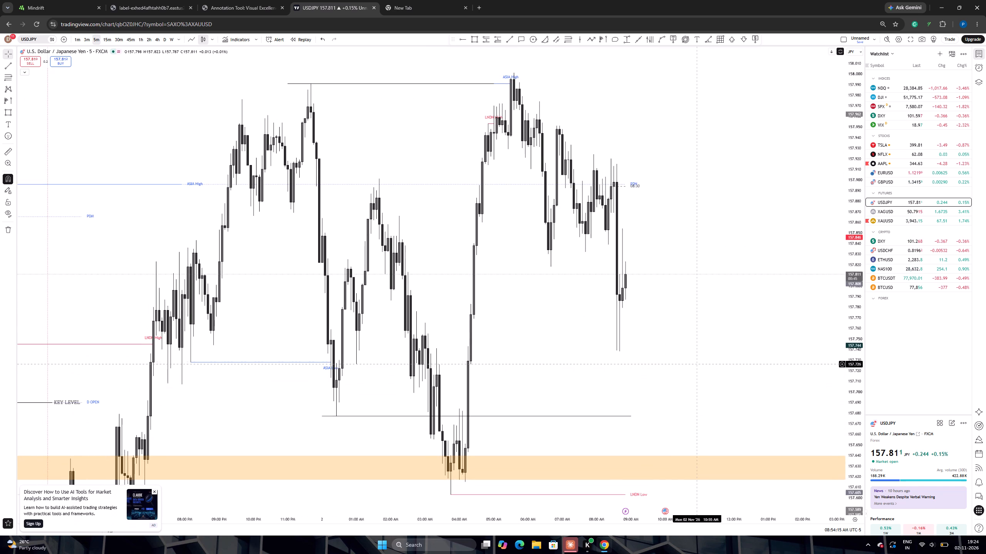
{"action": "left_click_drag", "start_coordinate": [694, 359], "coordinate": [686, 322]}
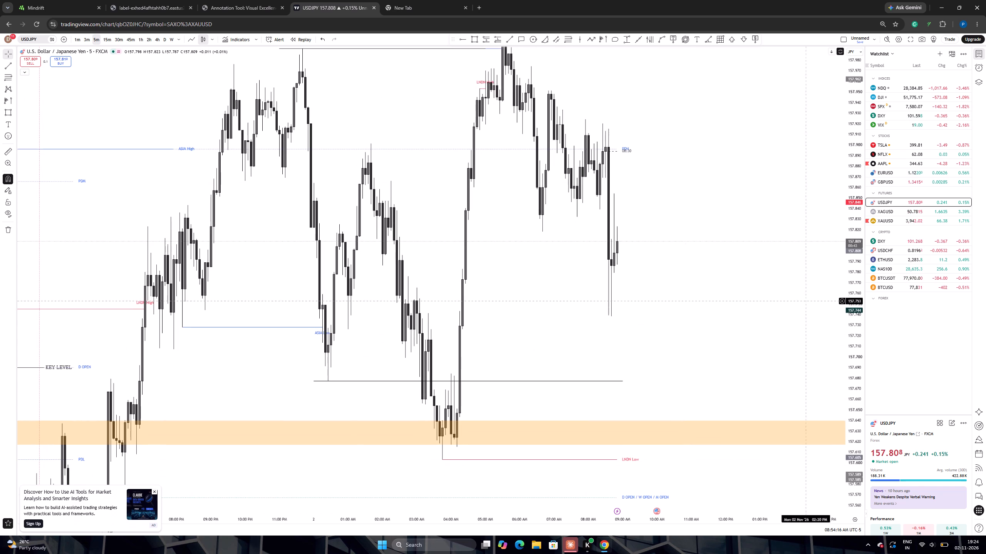
{"action": "left_click_drag", "start_coordinate": [847, 270], "coordinate": [820, 366]}
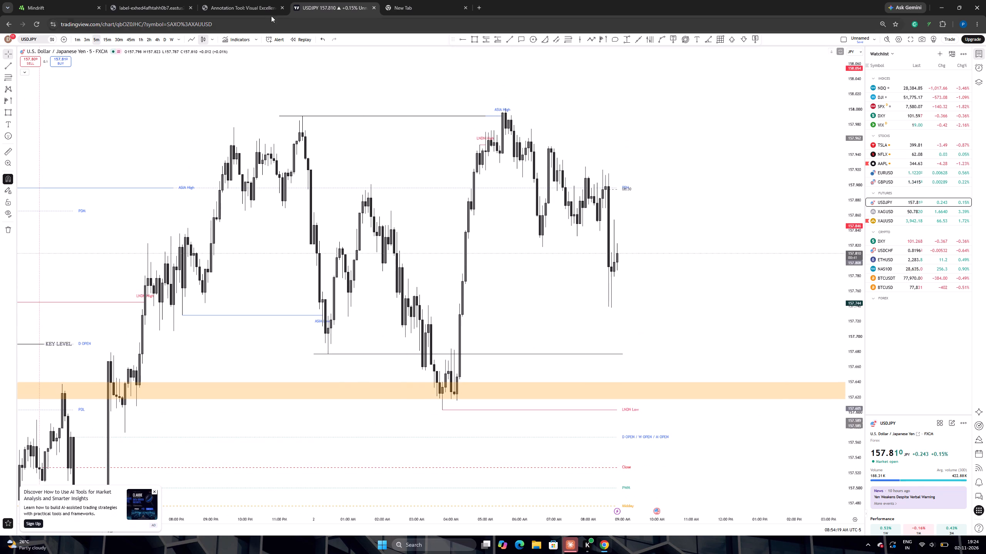
Check the open annotation and labelling tabs, and view the Mindrift account page.
{"action": "left_click", "coordinate": [243, 0]}
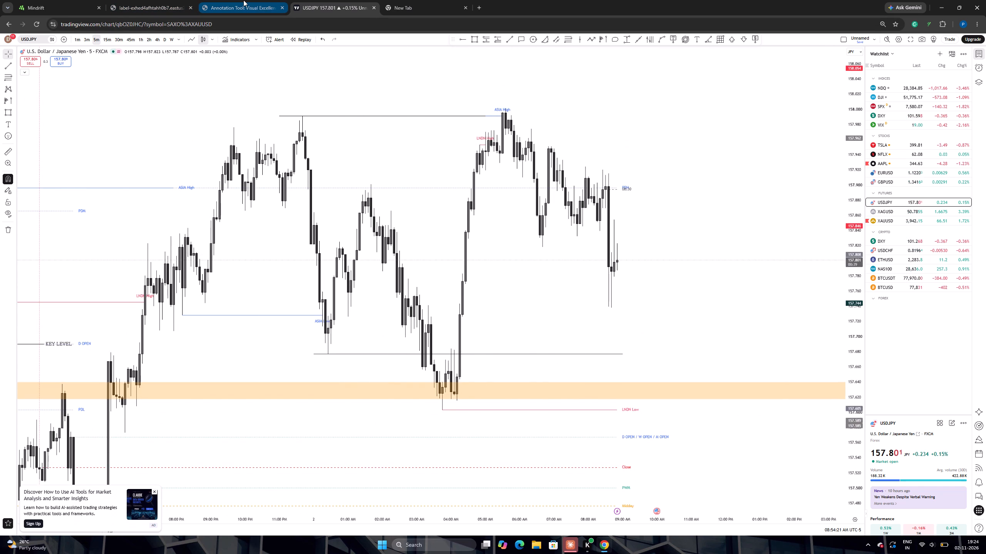
{"action": "left_click", "coordinate": [166, 0]}
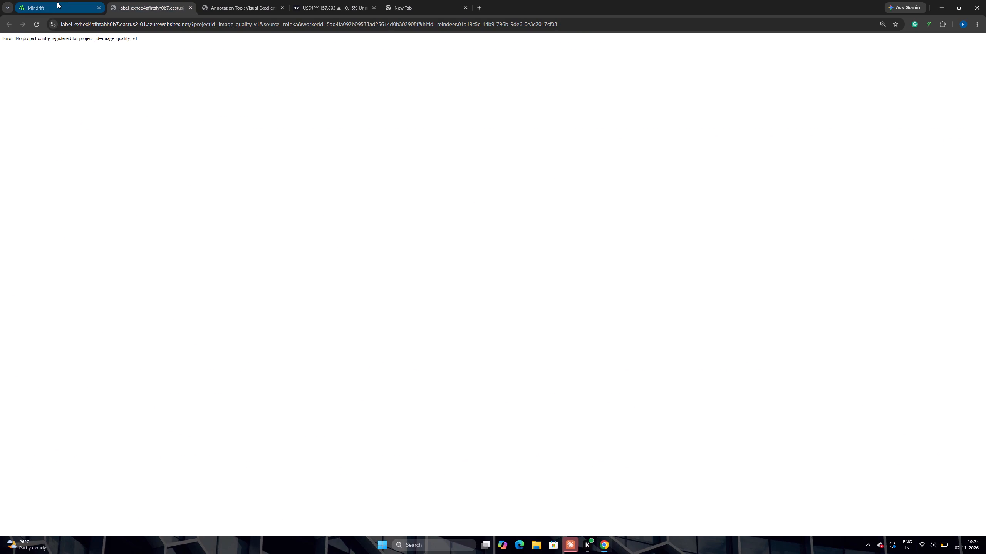
{"action": "left_click", "coordinate": [57, 2]}
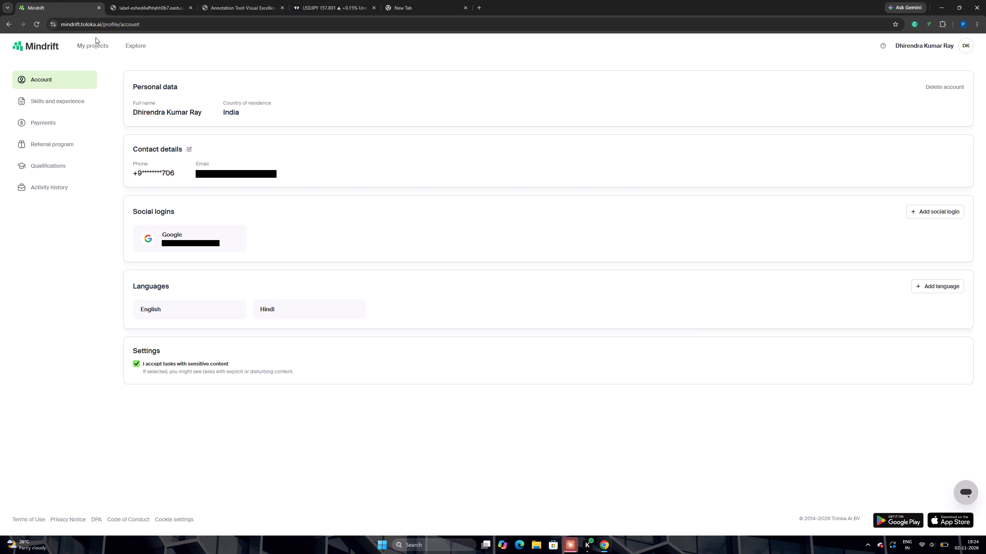
{"action": "scroll", "coordinate": [570, 176], "scroll_direction": "down", "scroll_amount": 1}
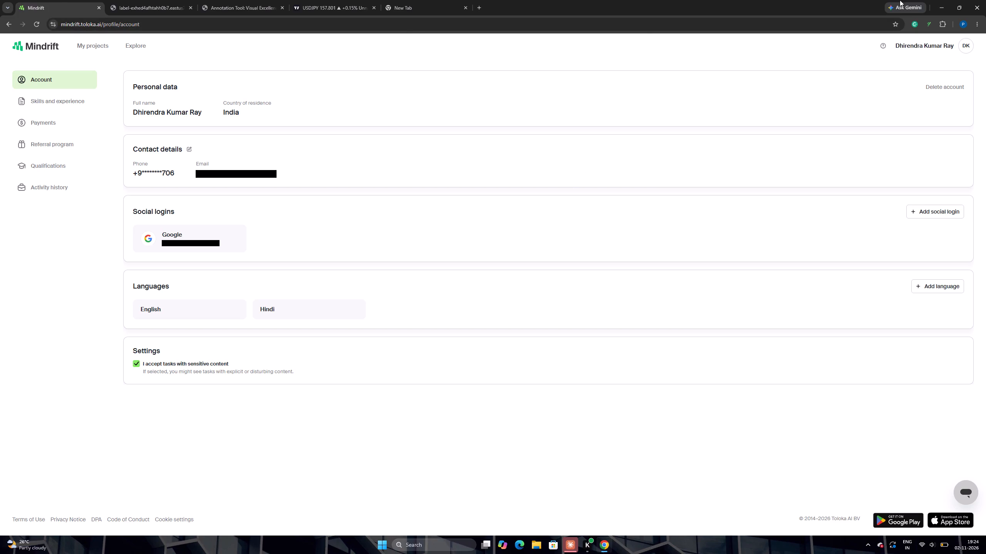
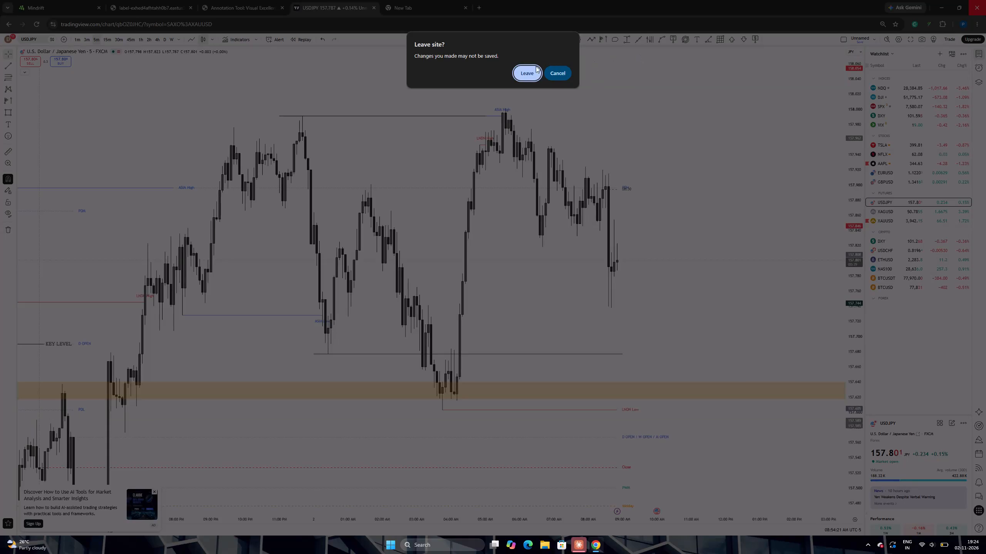
Cancel leaving the site and stay on the USDJPY chart.
{"action": "left_click", "coordinate": [530, 174]}
{"action": "left_click", "coordinate": [557, 73]}
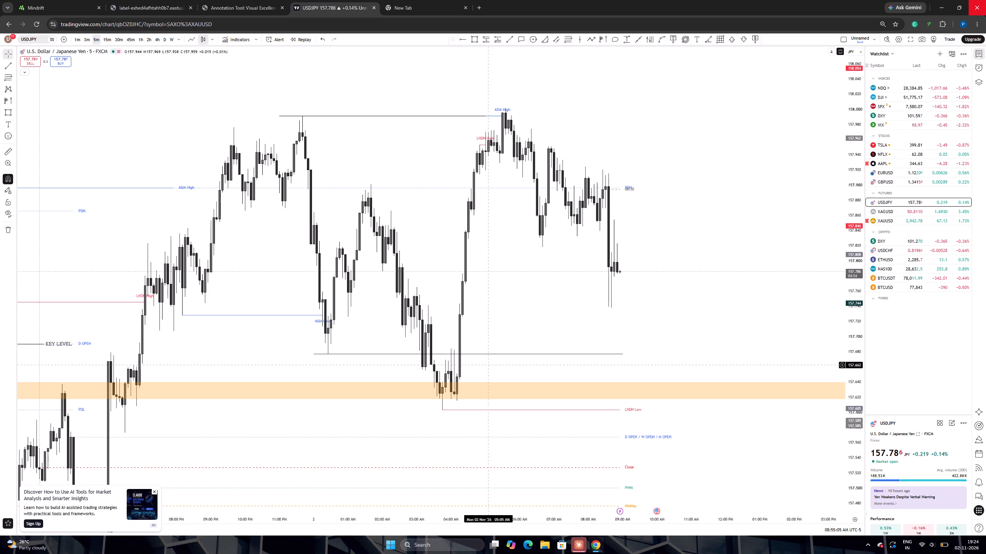
Draw a rectangle around the black support line from about 03:15 AM to 06:35 AM on 2 Nov, spanning about 157.660 to 157.688.
{"action": "left_click", "coordinate": [474, 40]}
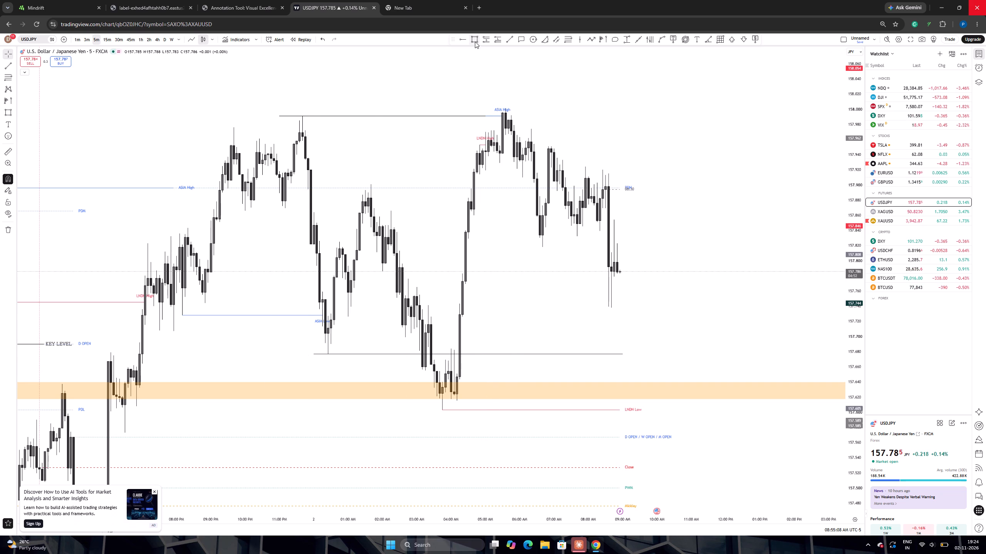
{"action": "left_click", "coordinate": [425, 366]}
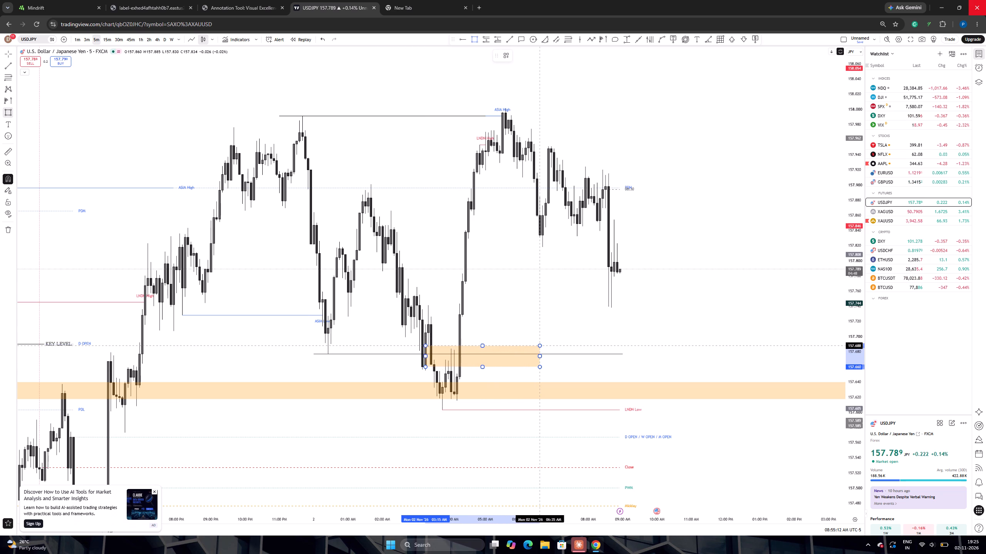
{"action": "left_click", "coordinate": [540, 345]}
{"action": "double_click", "coordinate": [542, 325]}
{"action": "scroll", "coordinate": [551, 314], "scroll_direction": "down", "scroll_amount": 5}
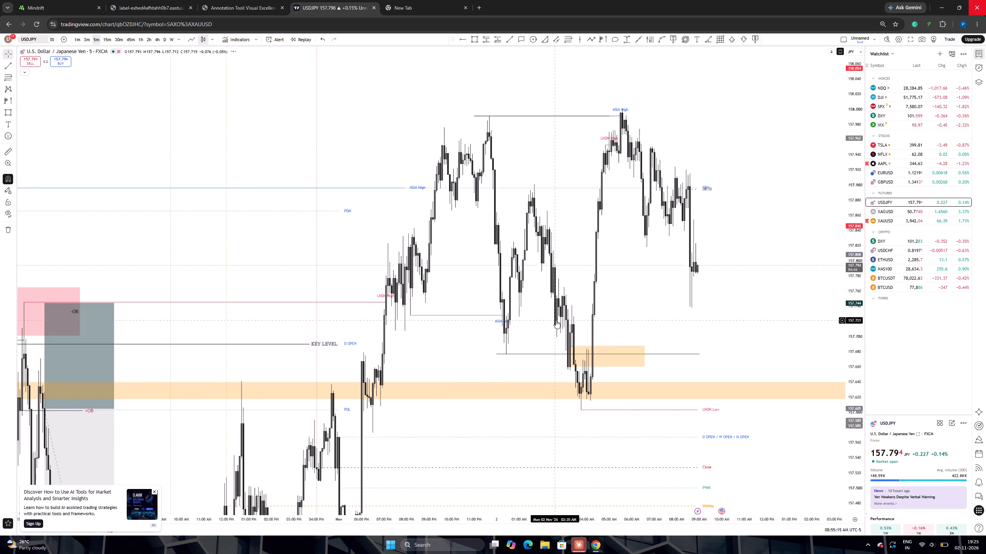
Switch the USDJPY chart to the 3-minute timeframe.
{"action": "left_click_drag", "start_coordinate": [644, 297], "coordinate": [632, 306]}
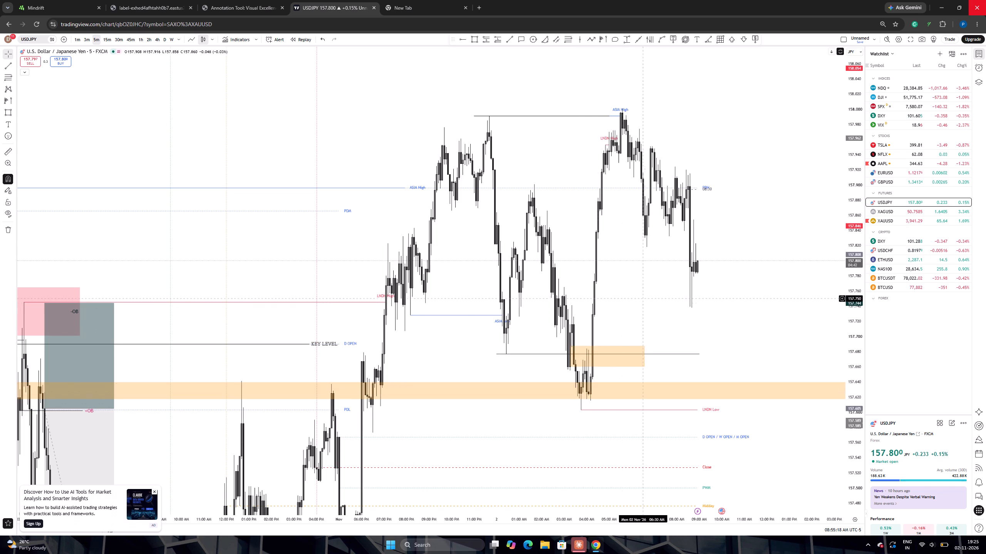
{"action": "left_click_drag", "start_coordinate": [632, 306], "coordinate": [603, 317]}
{"action": "left_click", "coordinate": [603, 317]}
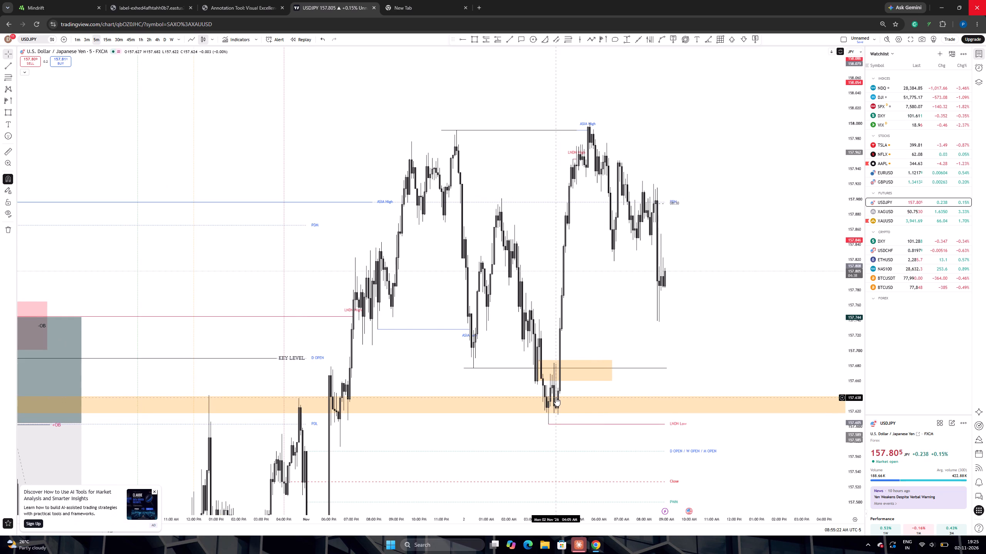
{"action": "scroll", "coordinate": [491, 211], "scroll_direction": "up", "scroll_amount": 2}
{"action": "left_click_drag", "start_coordinate": [427, 214], "coordinate": [530, 220]}
{"action": "scroll", "coordinate": [530, 221], "scroll_direction": "up", "scroll_amount": 4}
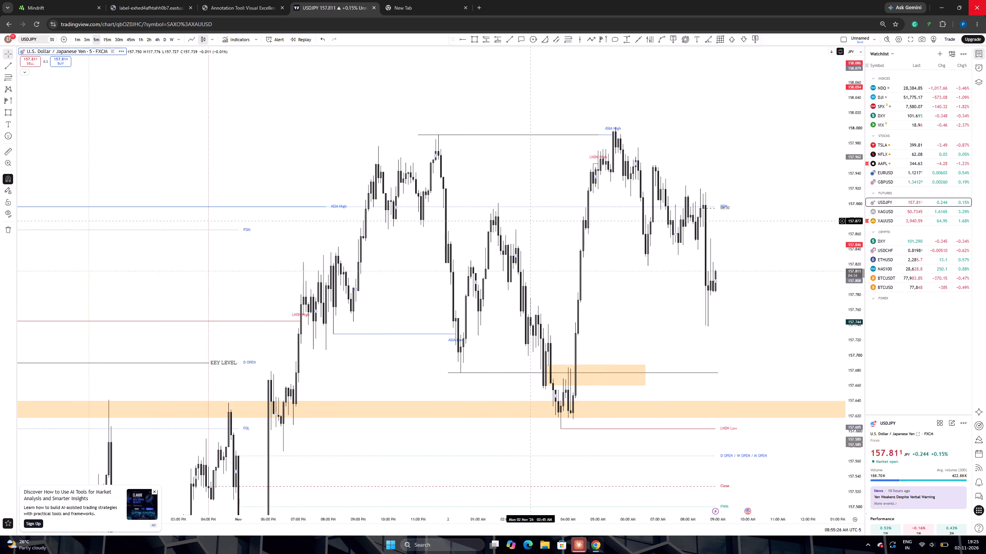
{"action": "left_click", "coordinate": [86, 41]}
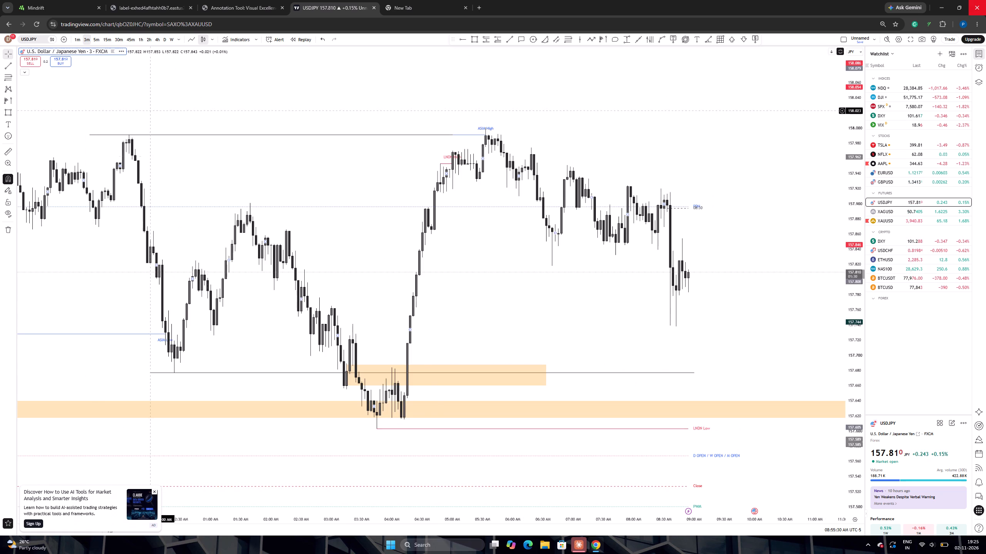
{"action": "scroll", "coordinate": [269, 203], "scroll_direction": "down", "scroll_amount": 3}
{"action": "left_click", "coordinate": [331, 217]}
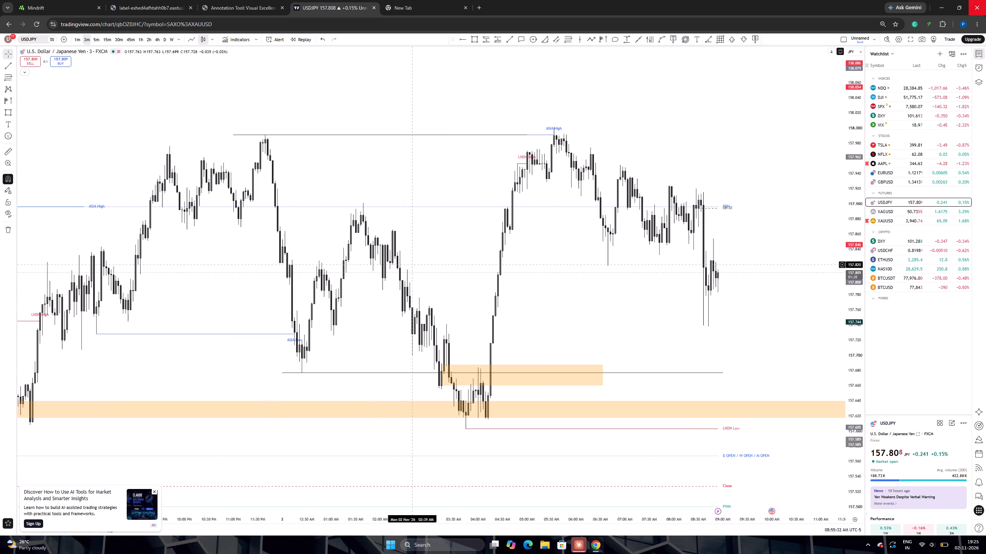
Draw a Fibonacci projection with level 1 at the 1 Nov 11:39 PM high, about 157.991, and level 0 at the 11:09 PM low, about 157.869.
{"action": "left_click", "coordinate": [565, 41]}
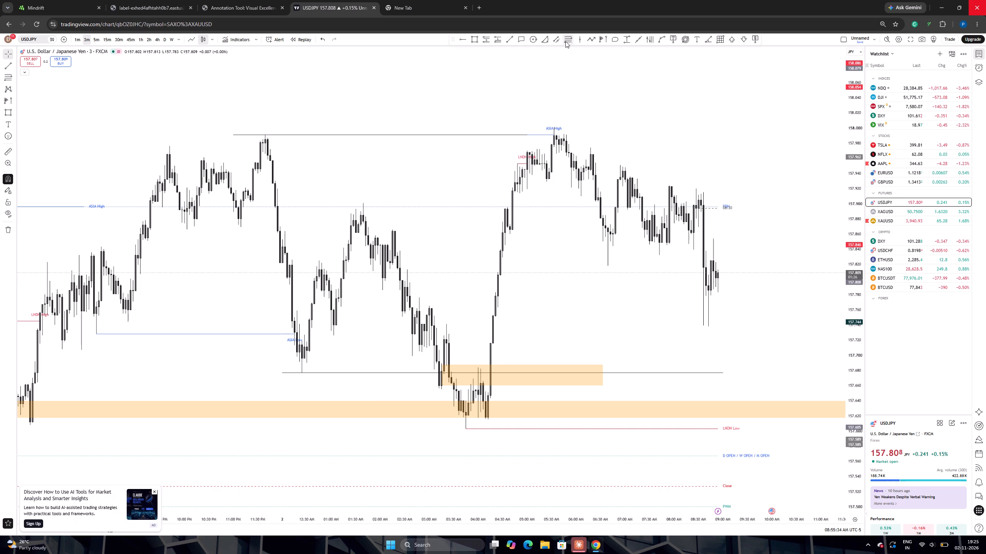
{"action": "left_click", "coordinate": [364, 202]}
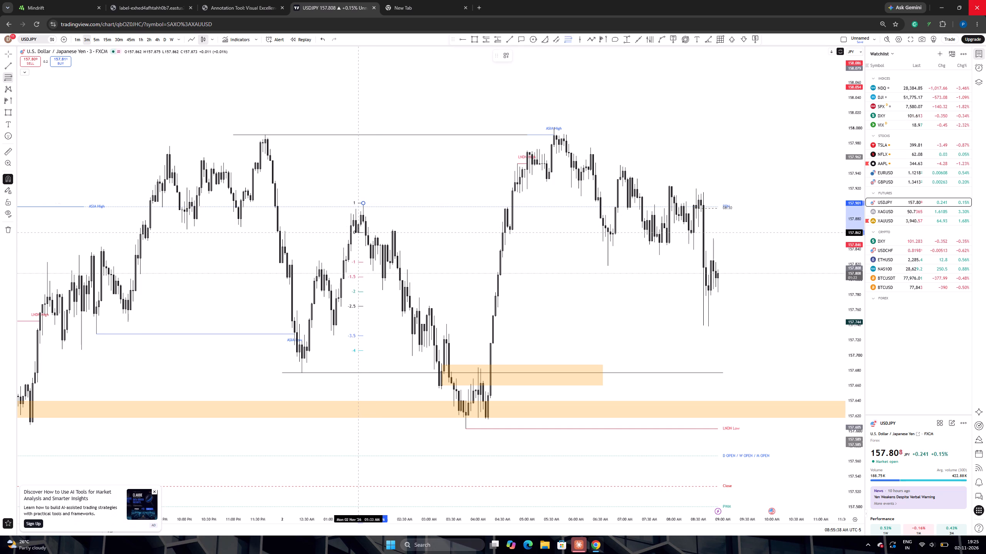
{"action": "left_click", "coordinate": [241, 227]}
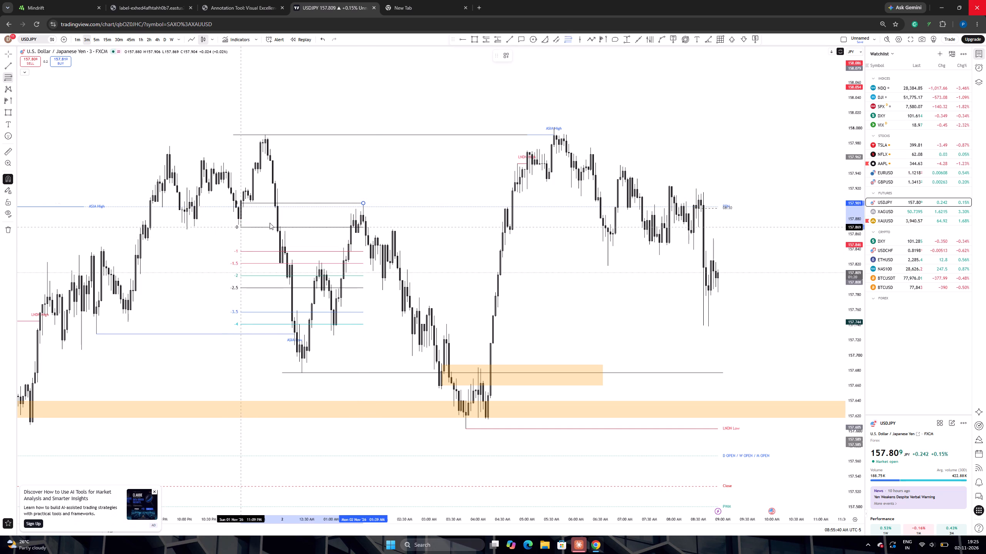
{"action": "left_click_drag", "start_coordinate": [363, 202], "coordinate": [271, 134]}
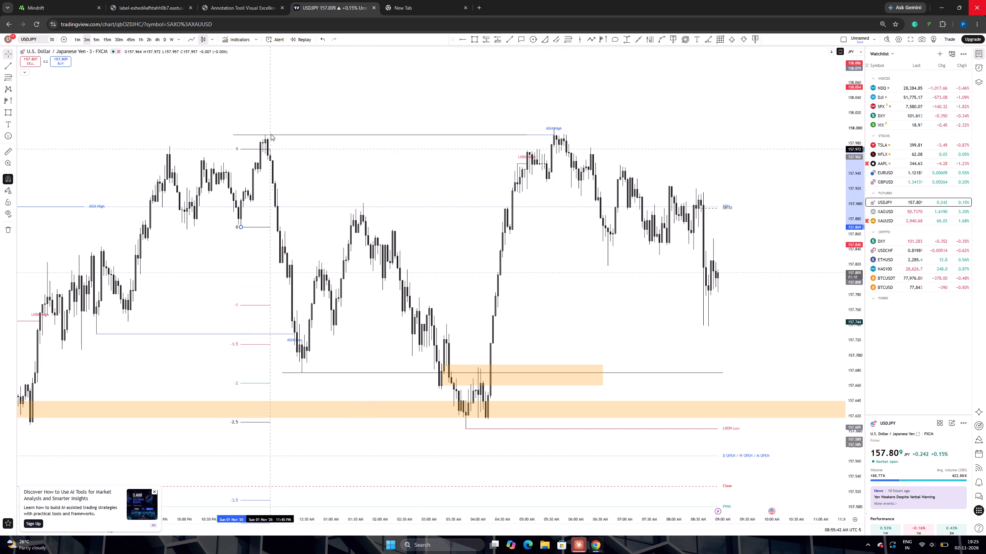
{"action": "left_click_drag", "start_coordinate": [271, 134], "coordinate": [266, 135]}
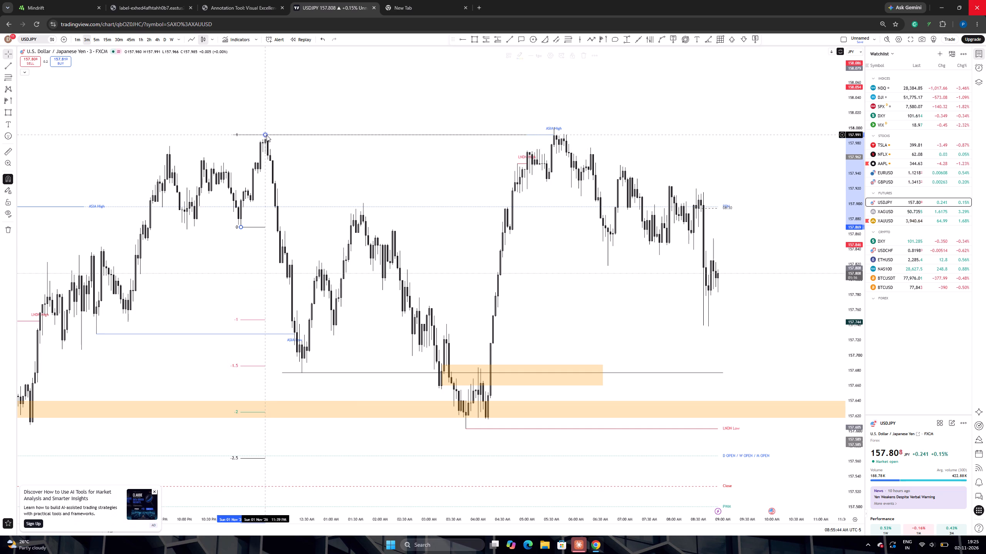
Draw a second Fibonacci projection with level 1 at the 2 Nov ASIA High peak, about 158.001, and level 0 at the 05:24 AM low, about 157.929.
{"action": "scroll", "coordinate": [297, 417], "scroll_direction": "down", "scroll_amount": 1}
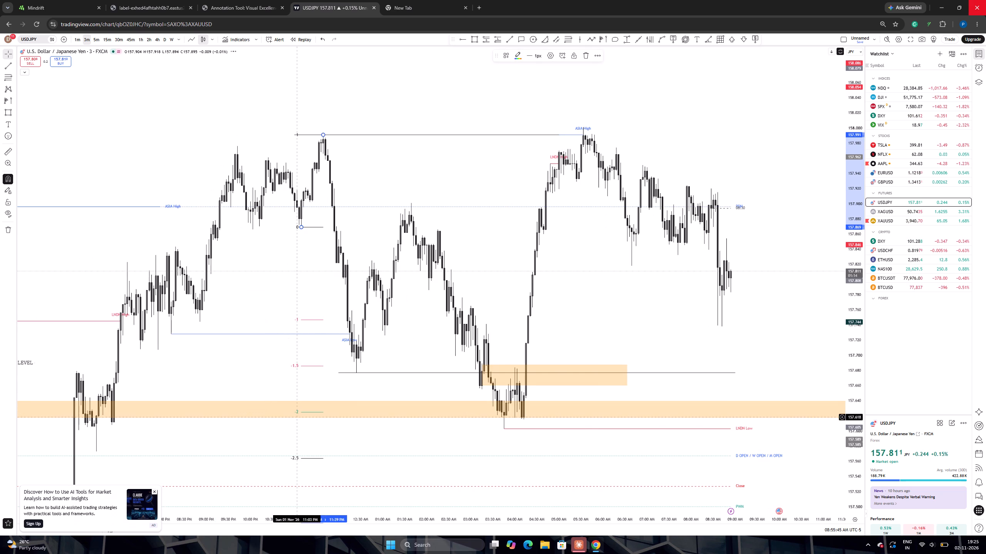
{"action": "left_click_drag", "start_coordinate": [348, 450], "coordinate": [342, 360]}
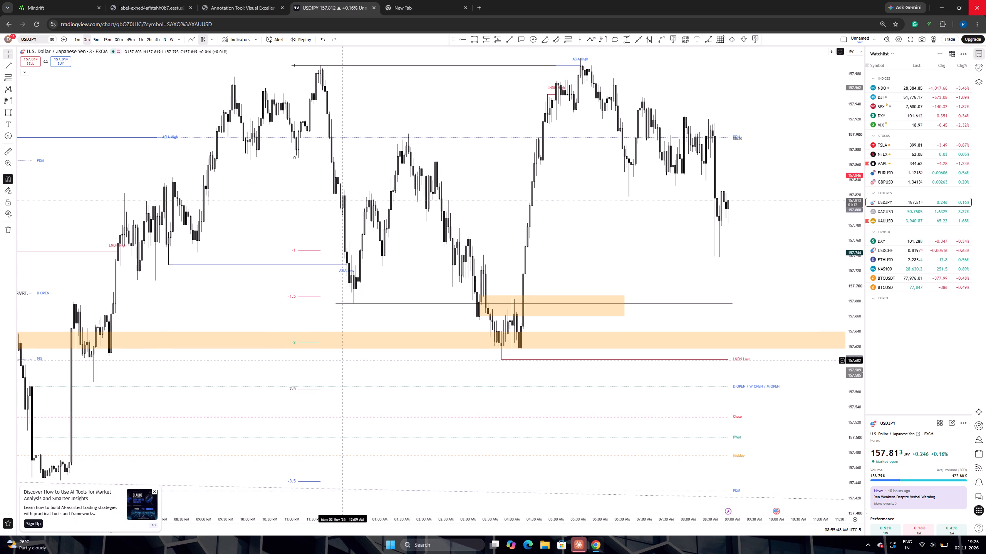
{"action": "left_click_drag", "start_coordinate": [342, 360], "coordinate": [339, 410]}
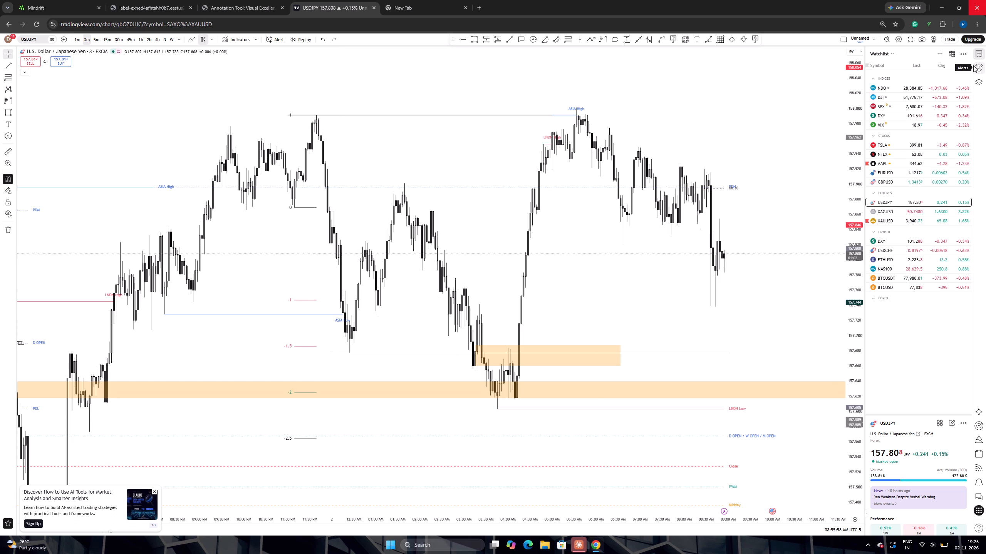
{"action": "scroll", "coordinate": [803, 172], "scroll_direction": "down", "scroll_amount": 2}
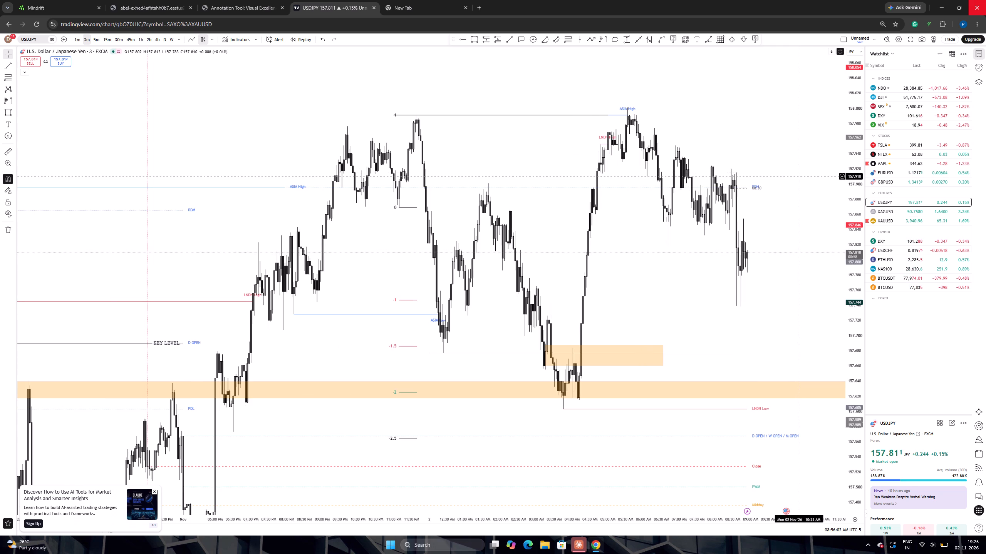
{"action": "left_click_drag", "start_coordinate": [559, 244], "coordinate": [522, 245]}
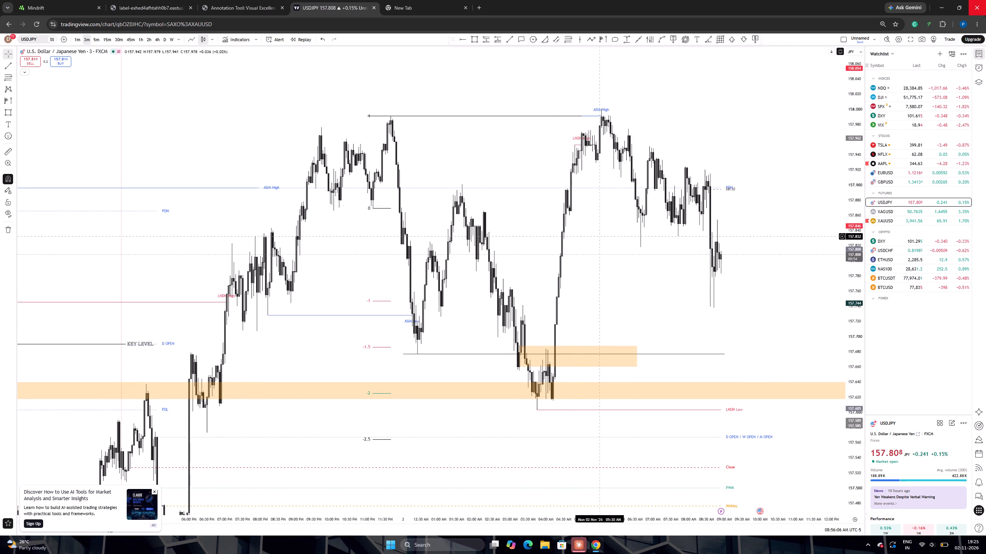
{"action": "left_click_drag", "start_coordinate": [632, 195], "coordinate": [569, 203]}
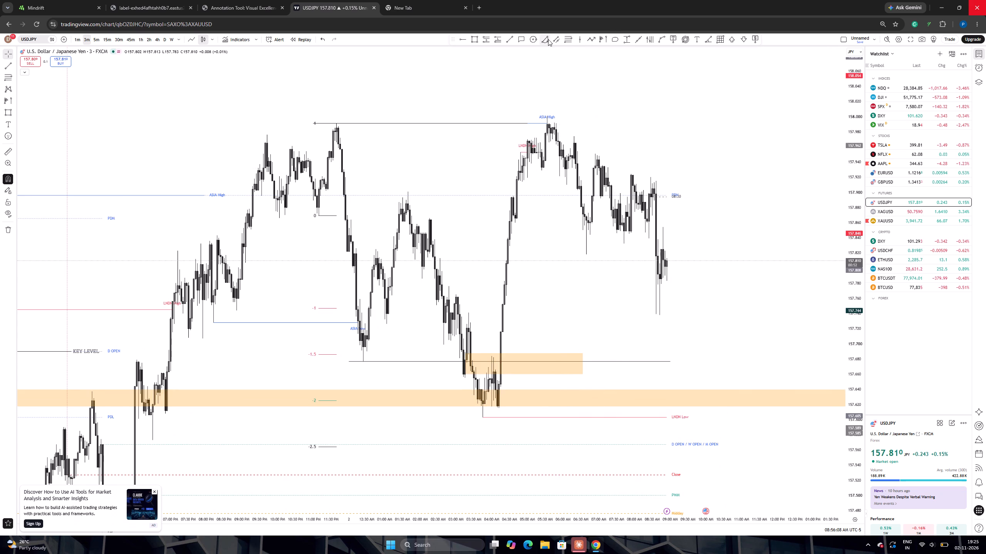
{"action": "left_click", "coordinate": [567, 37]}
{"action": "left_click", "coordinate": [547, 118]}
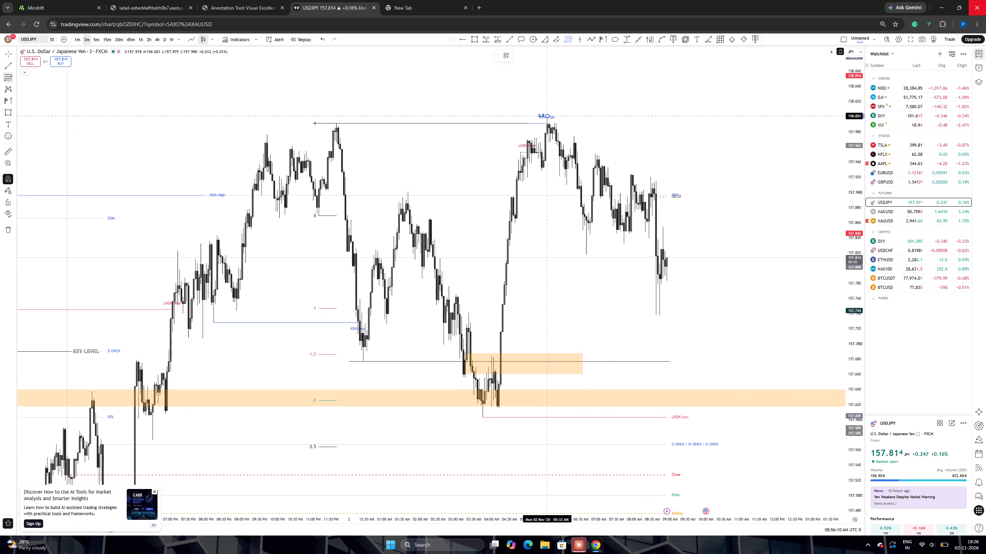
{"action": "left_click", "coordinate": [542, 173]}
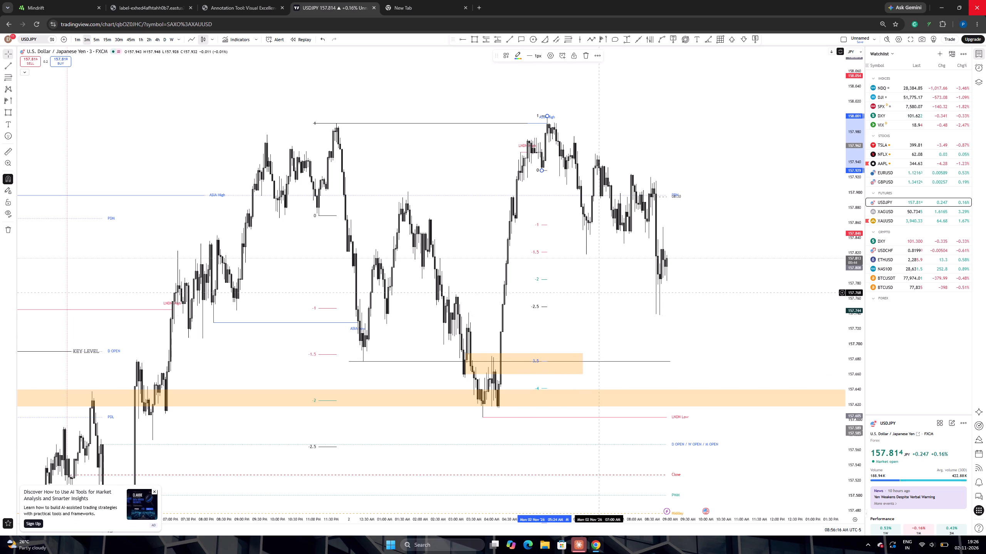
Examine both Fibonacci projections against the KEY LEVEL line and [IFVG] zone on the 45-minute chart.
{"action": "left_click_drag", "start_coordinate": [620, 264], "coordinate": [595, 274]}
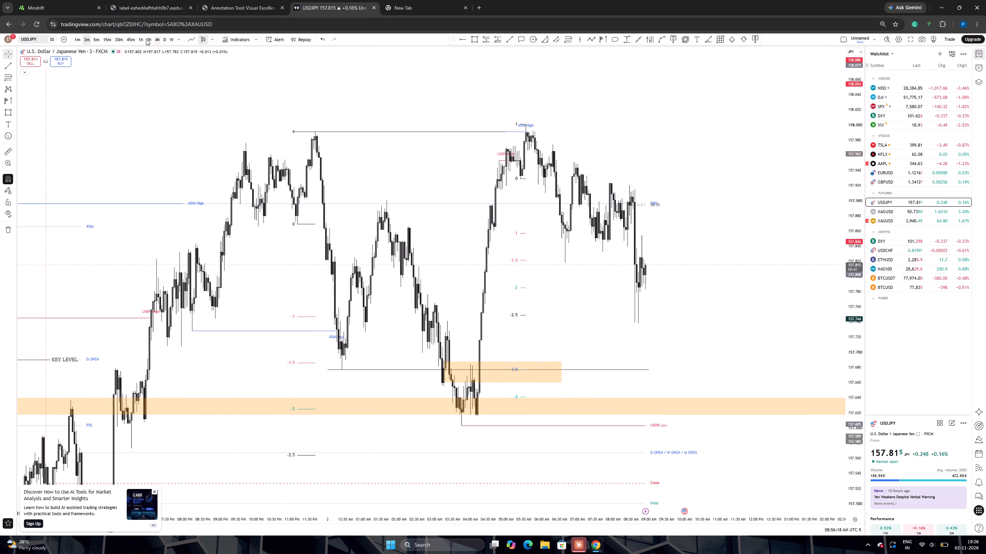
{"action": "left_click", "coordinate": [136, 39]}
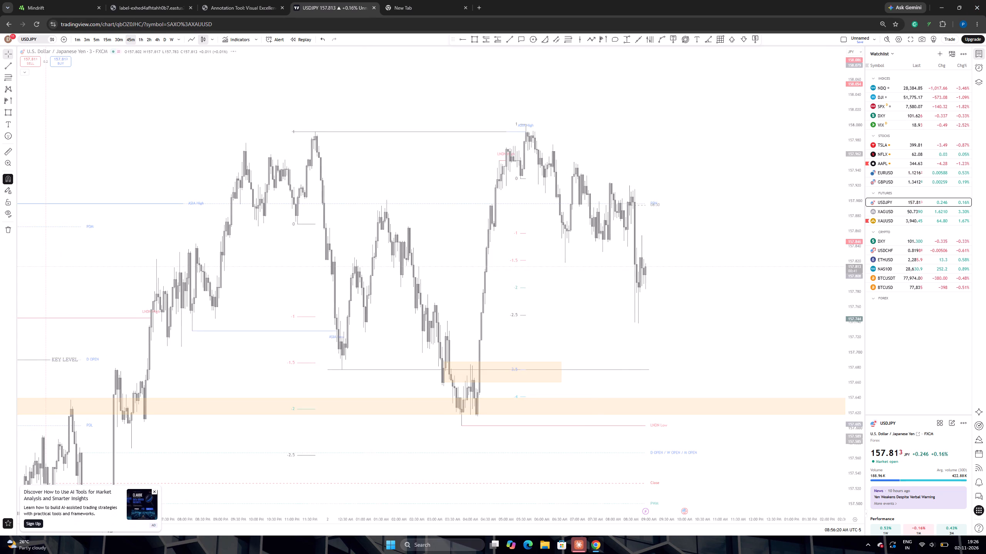
{"action": "scroll", "coordinate": [684, 332], "scroll_direction": "up", "scroll_amount": 7}
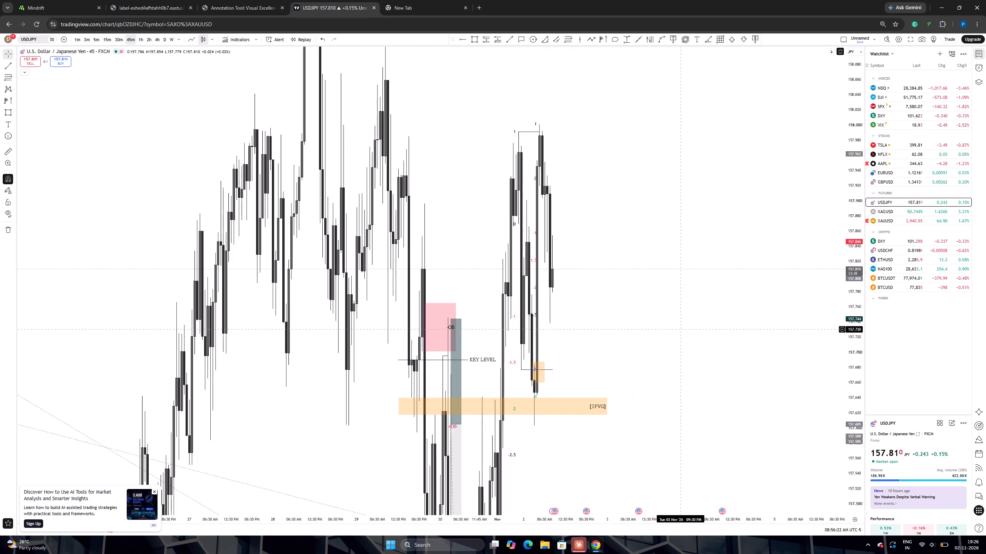
{"action": "scroll", "coordinate": [682, 329], "scroll_direction": "up", "scroll_amount": 4}
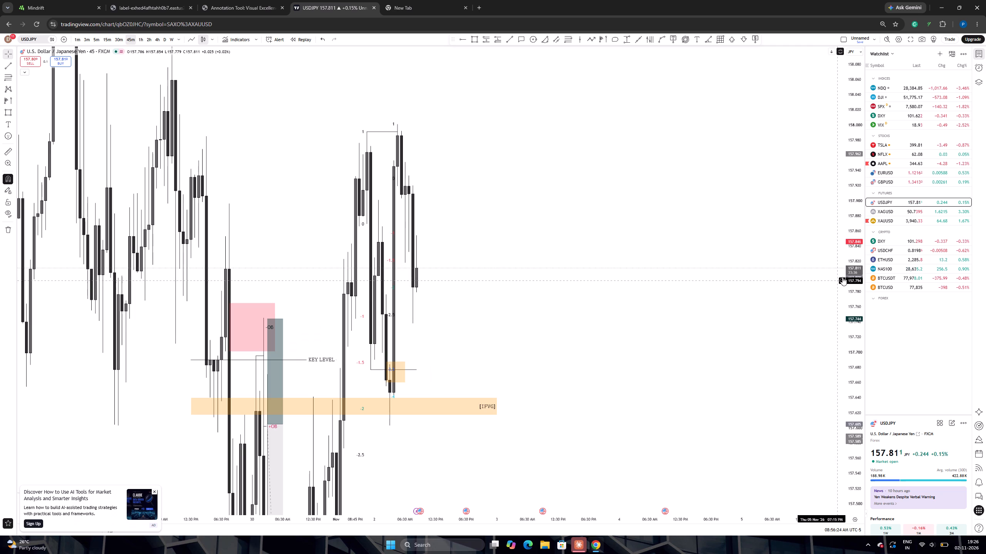
{"action": "left_click_drag", "start_coordinate": [854, 249], "coordinate": [835, 352]}
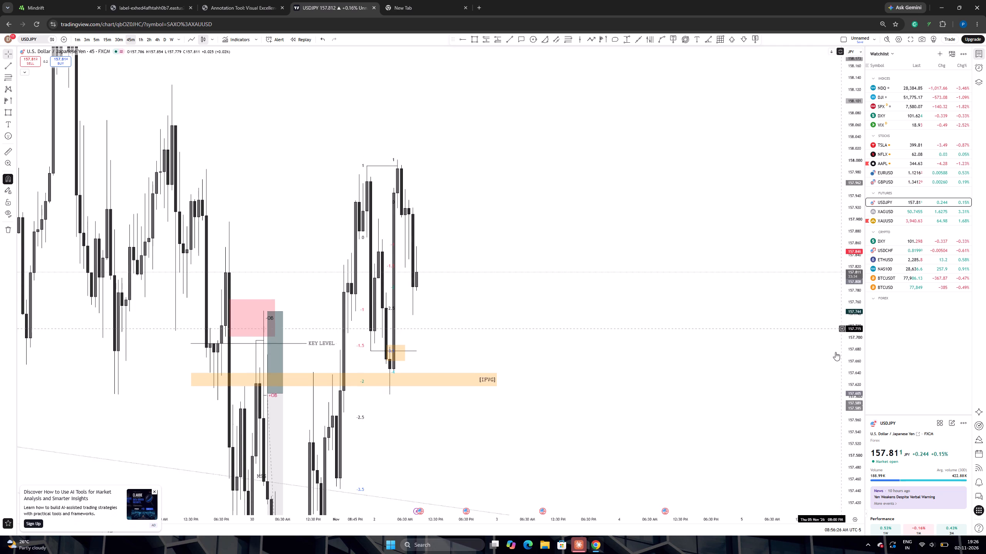
{"action": "left_click_drag", "start_coordinate": [835, 352], "coordinate": [832, 367]}
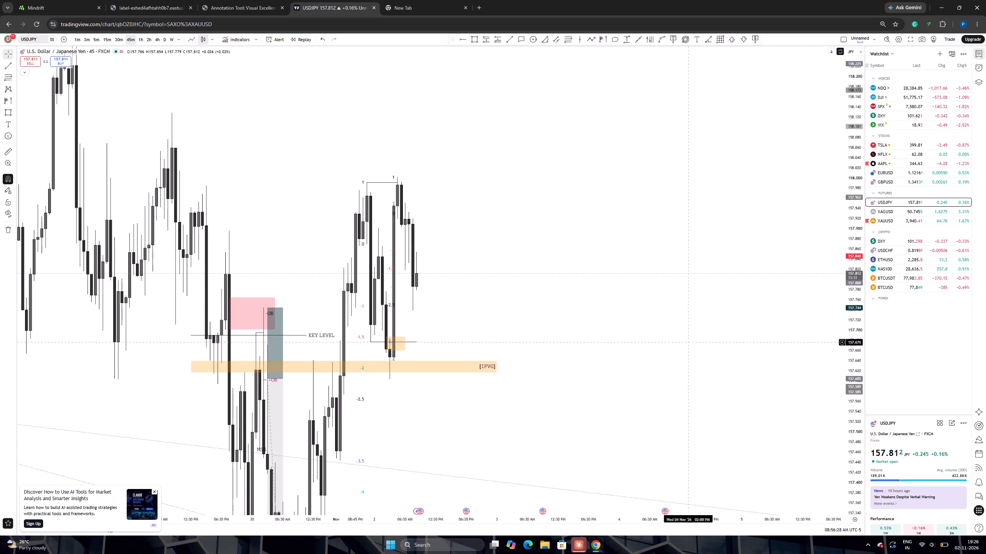
{"action": "left_click_drag", "start_coordinate": [605, 327], "coordinate": [606, 320]}
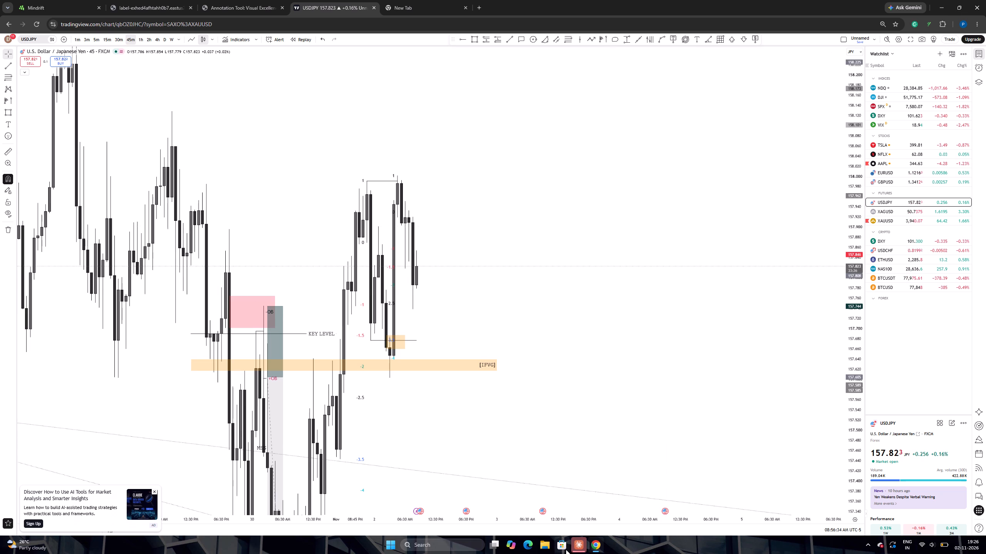
Close the browser, leaving the chart page, and close the Claude window.
{"action": "triple_click", "coordinate": [985, 0]}
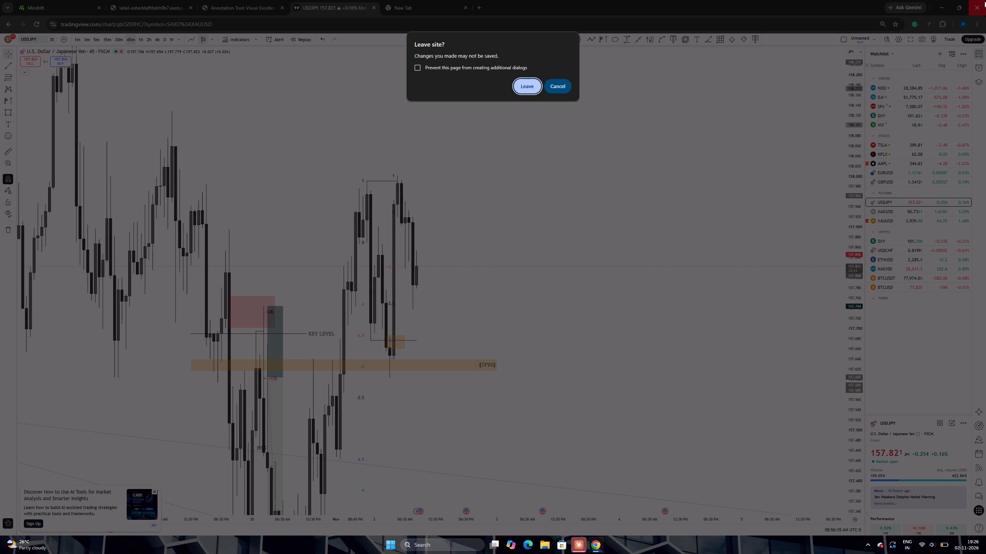
{"action": "left_click", "coordinate": [528, 86]}
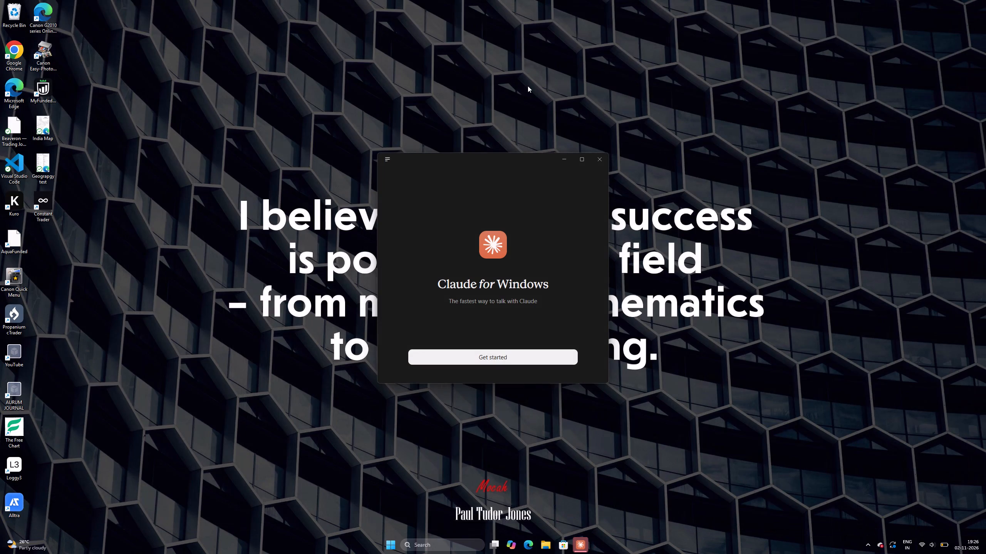
{"action": "left_click", "coordinate": [597, 159]}
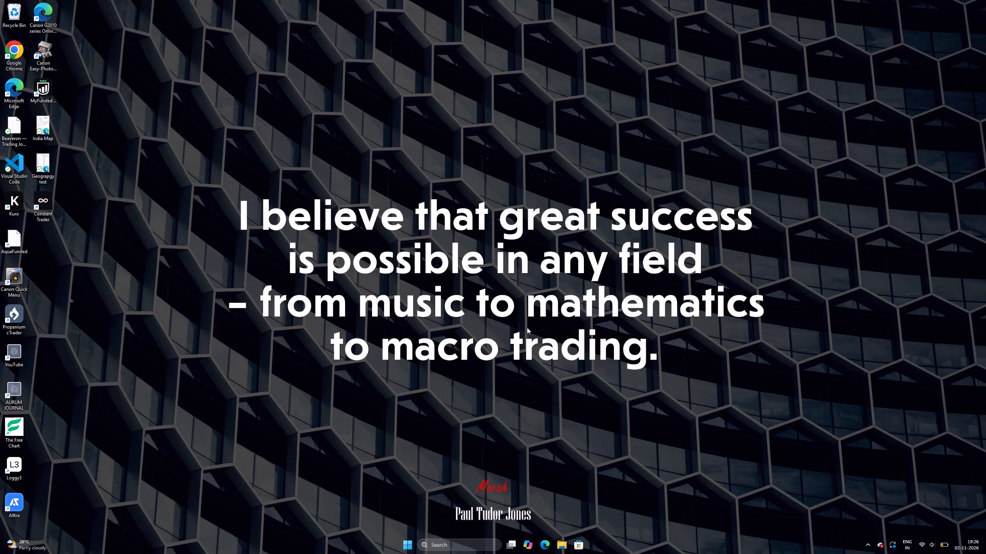
End the computer session with one of the Windows power options.
{"action": "left_click", "coordinate": [407, 543]}
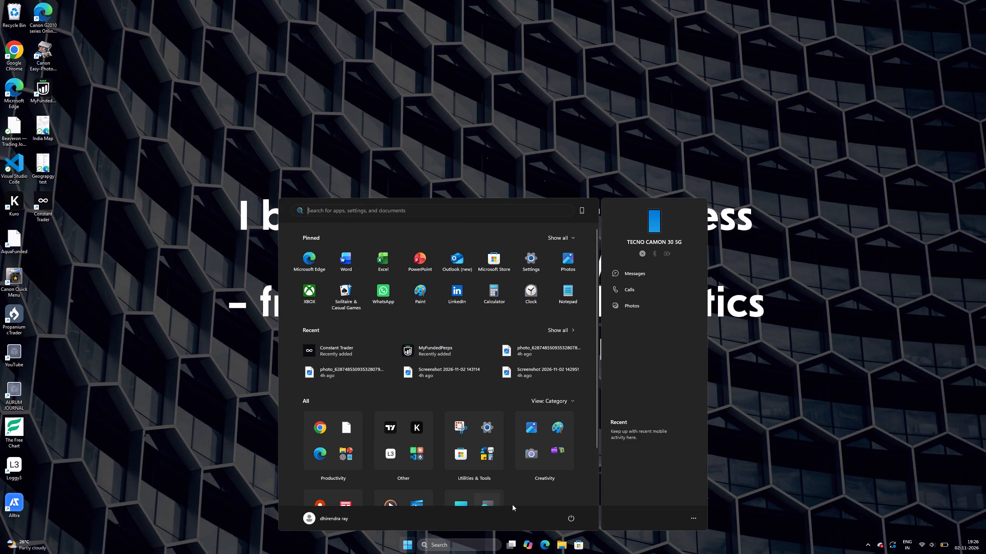
{"action": "left_click", "coordinate": [566, 515]}
{"action": "left_click", "coordinate": [571, 491]}
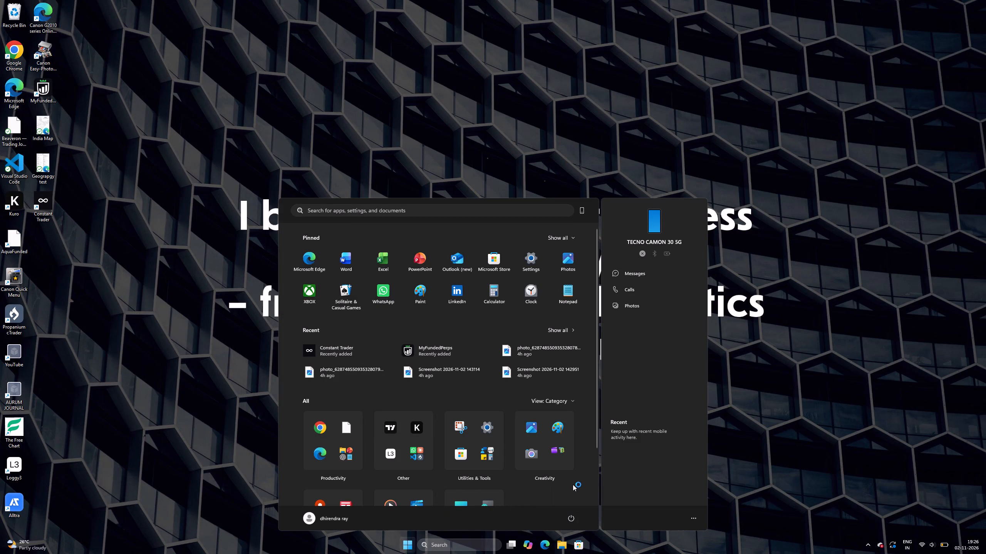